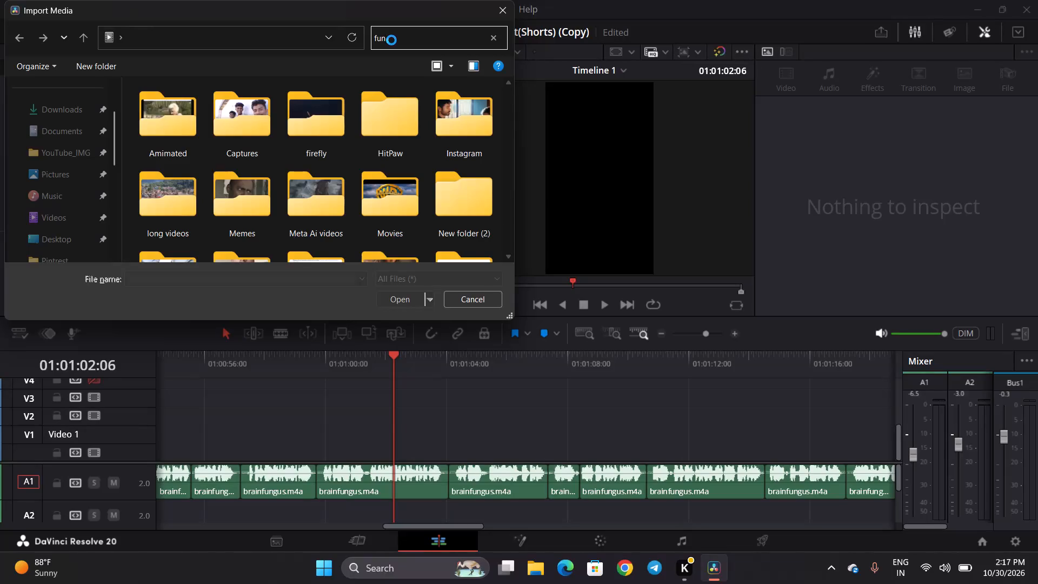
Import fungus.mp4 from the Videos search results into the media pool.
left_click(172, 125)
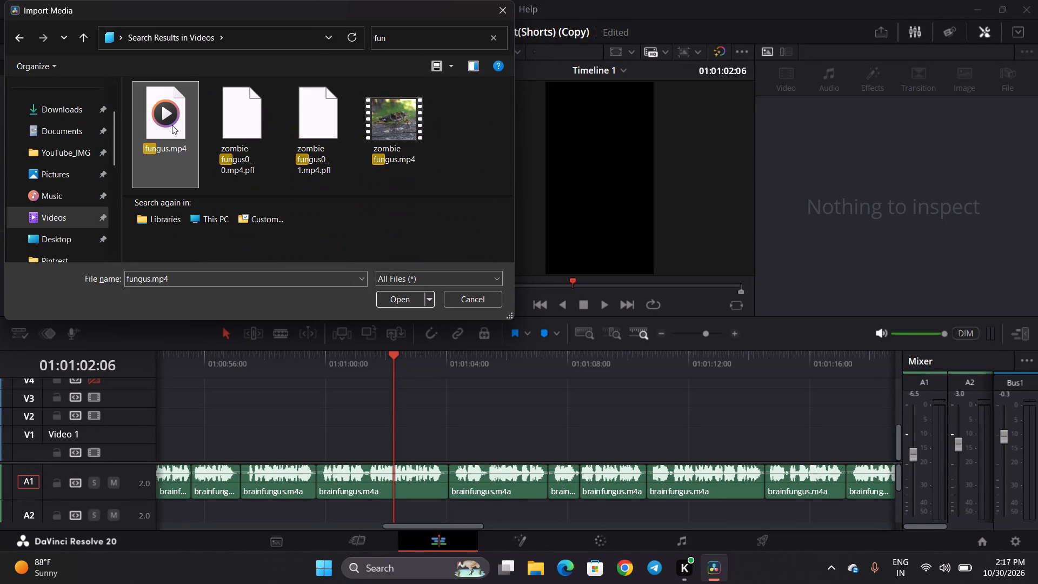
left_click(401, 296)
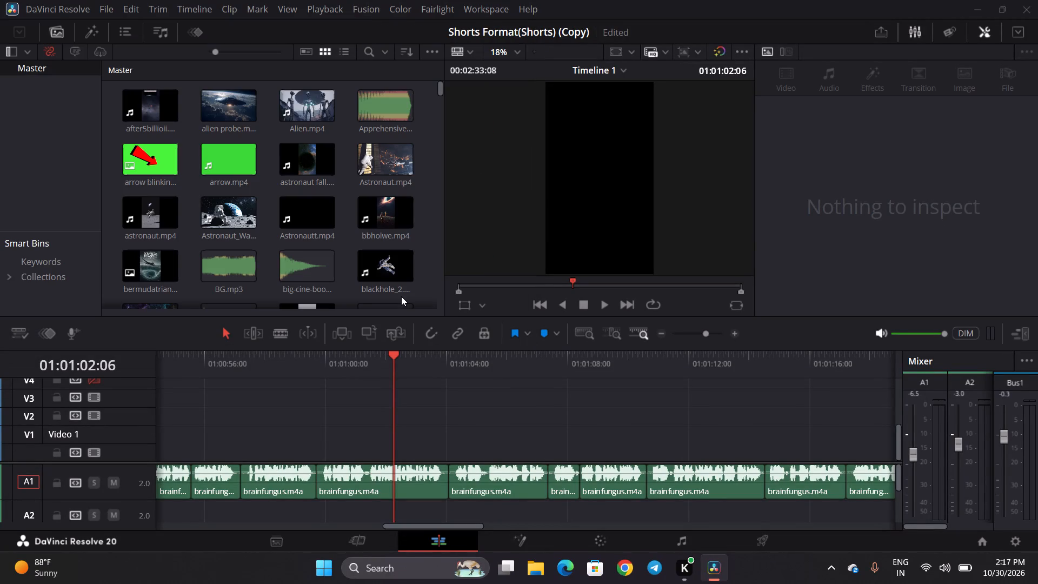
Place fungus.mp4 on tracks V1 and A1 about two seconds after the last brainfungus.m4a clip, near 01:02:35.
scroll(378, 424, "left", 1)
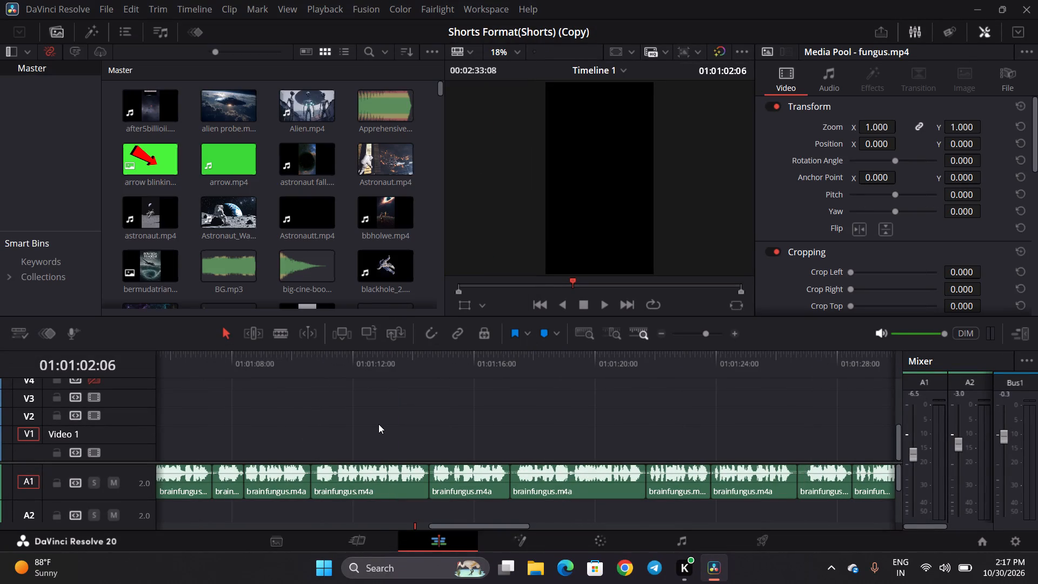
scroll(378, 424, "left", 7)
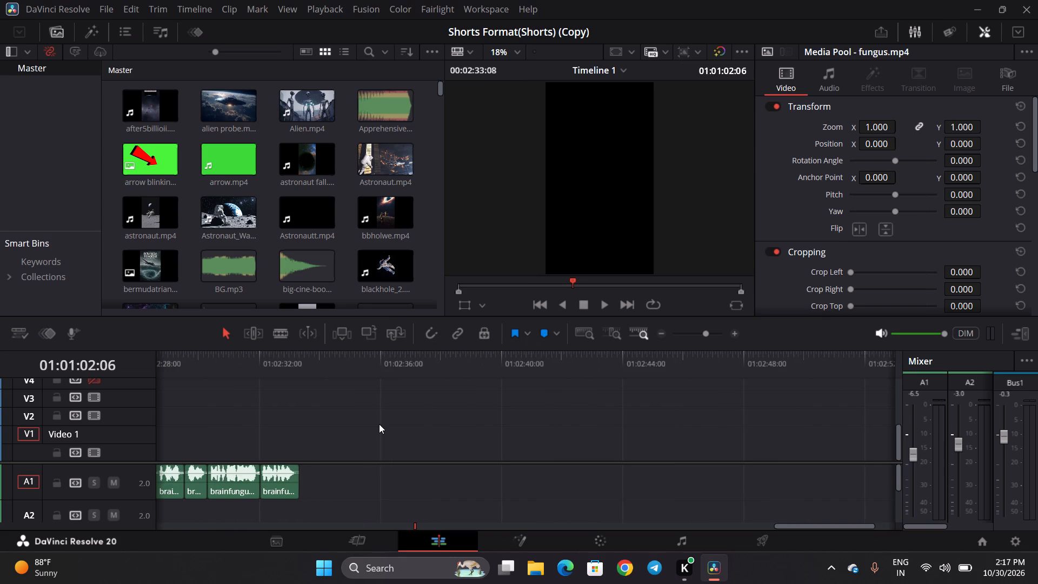
scroll(189, 190, "down", 2)
scroll(189, 190, "up", 4)
scroll(189, 190, "down", 20)
scroll(189, 190, "down", 3)
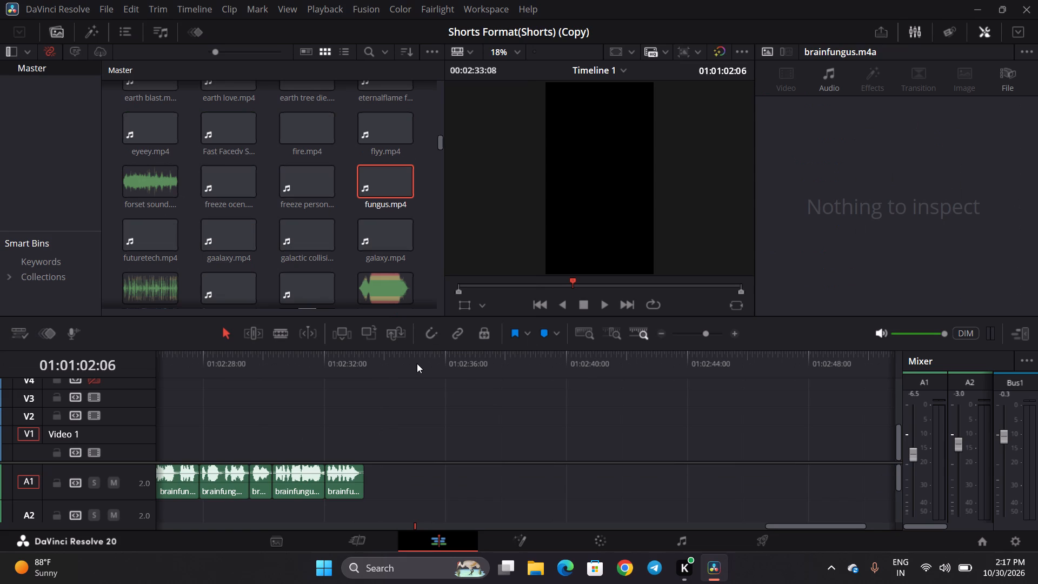
left_click_drag(360, 183, 417, 363)
left_click_drag(417, 363, 422, 466)
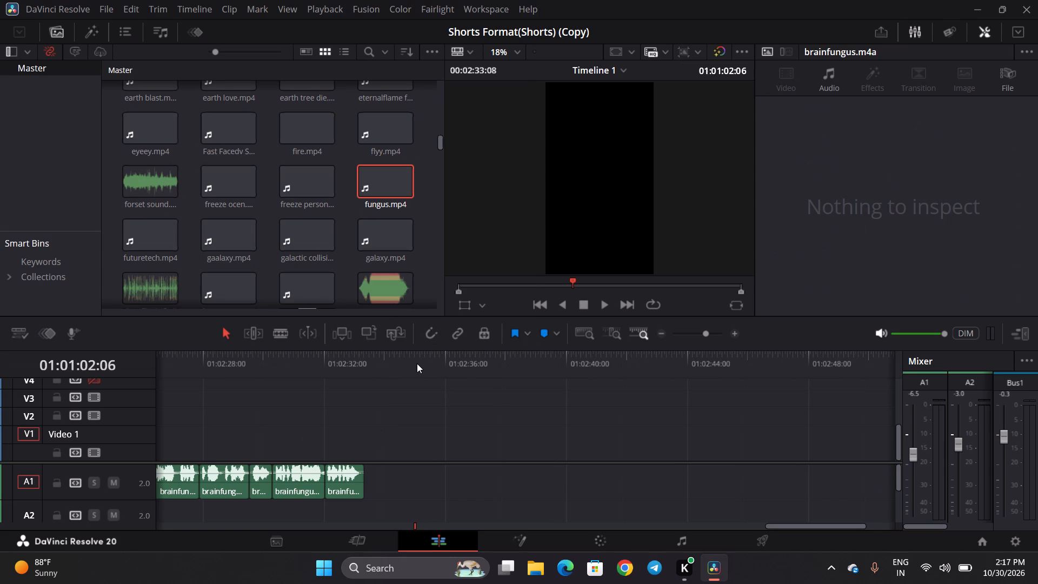
Play the timeline from the start of the fungus.mp4 clip to review its footage.
left_click(417, 363)
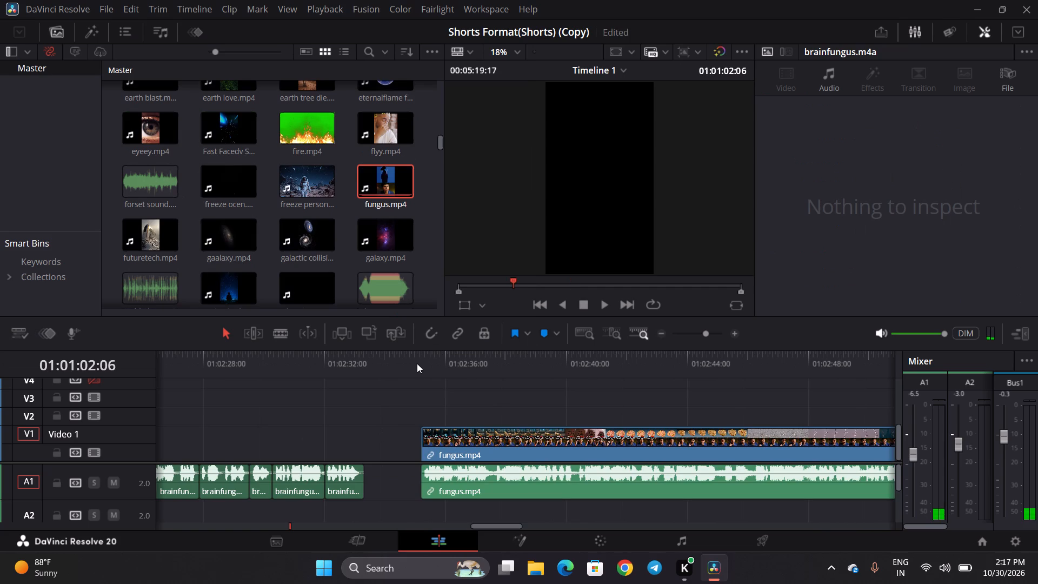
key("space")
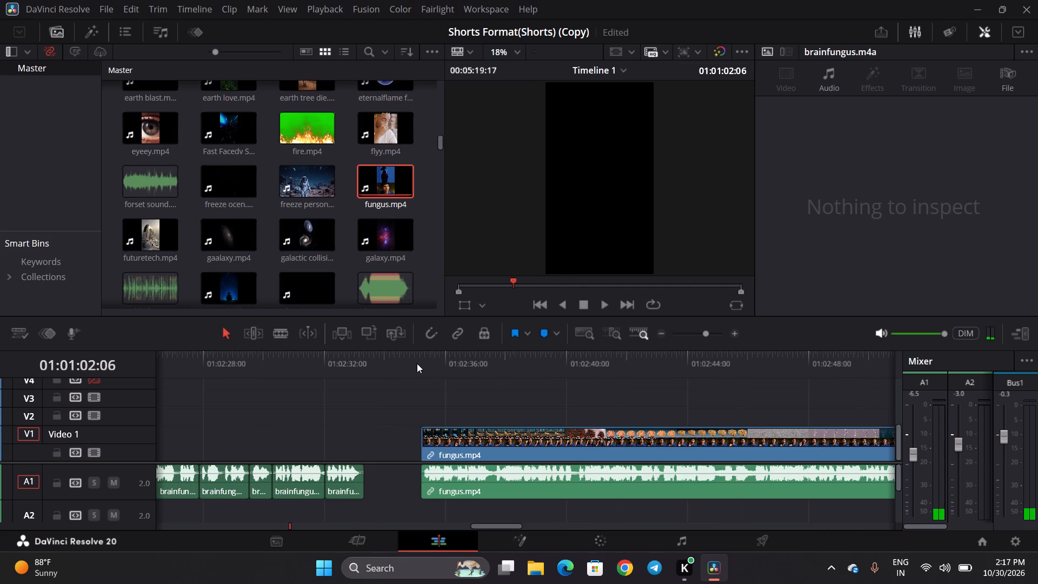
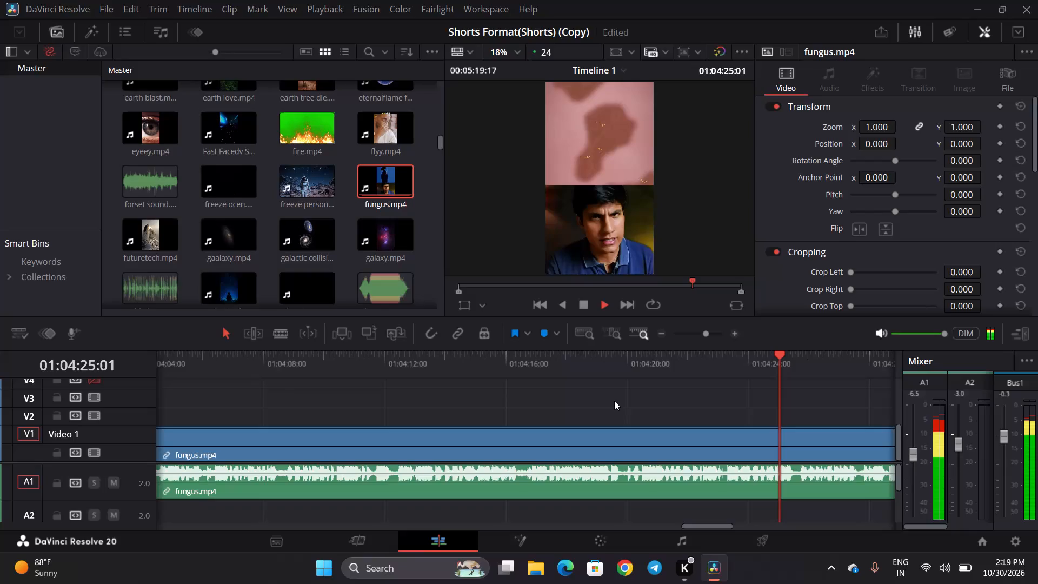
Continue playing the timeline from about 01:04:25 to near the end of fungus.mp4 to review its remaining footage.
key("space")
key("space")
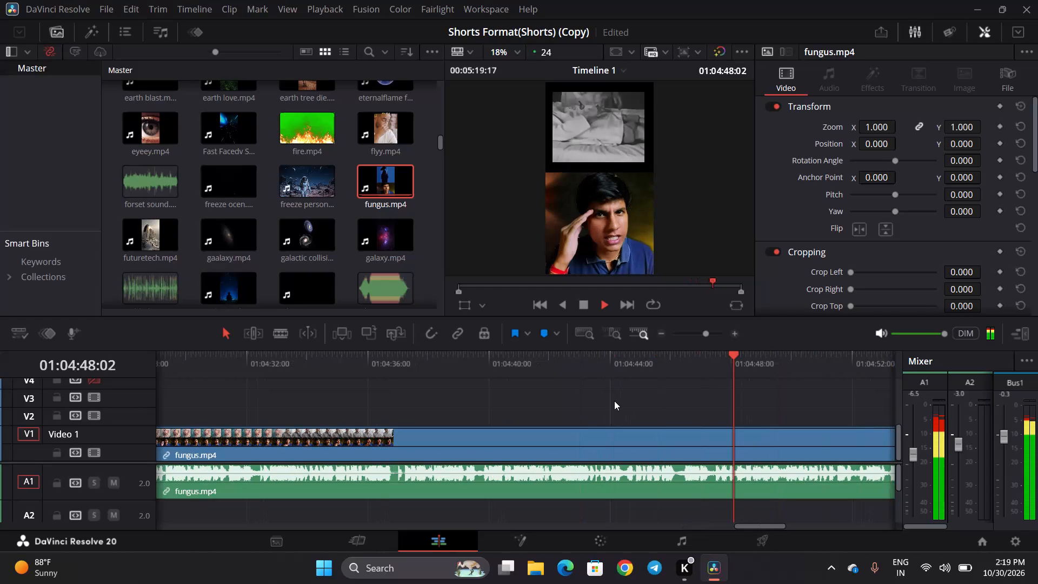
key("space")
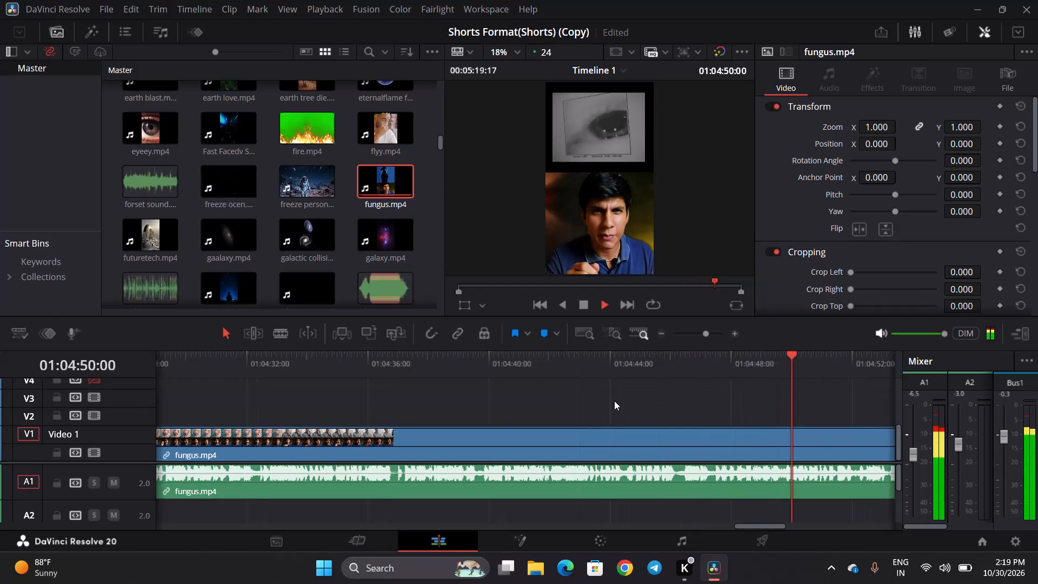
key("space")
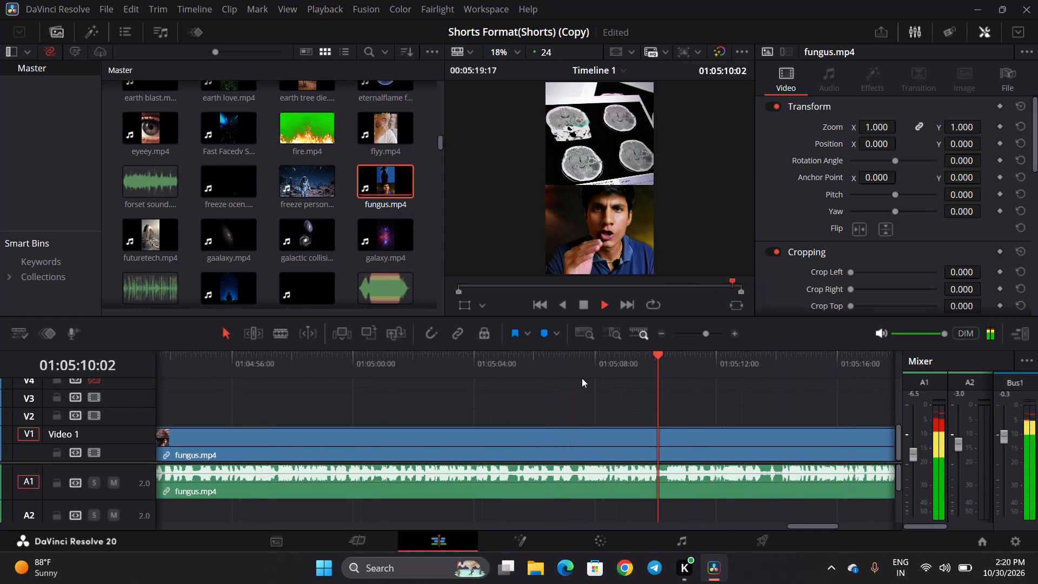
key("space")
key("space")
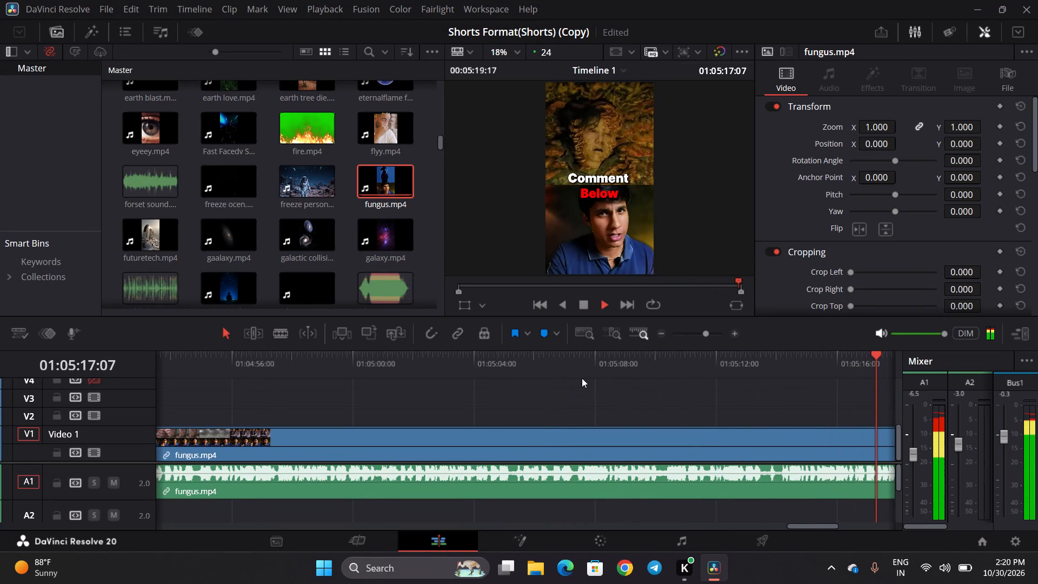
key("space")
Delete only the audio part of the fungus.mp4 clip on track A1, keeping its video on V1.
scroll(608, 415, "right", 6)
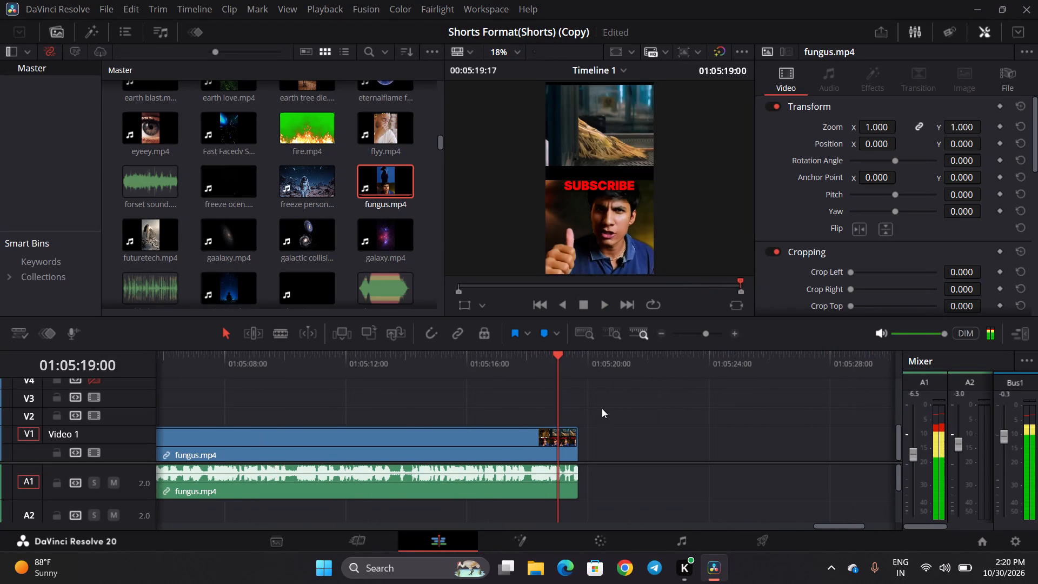
scroll(621, 423, "right", 9)
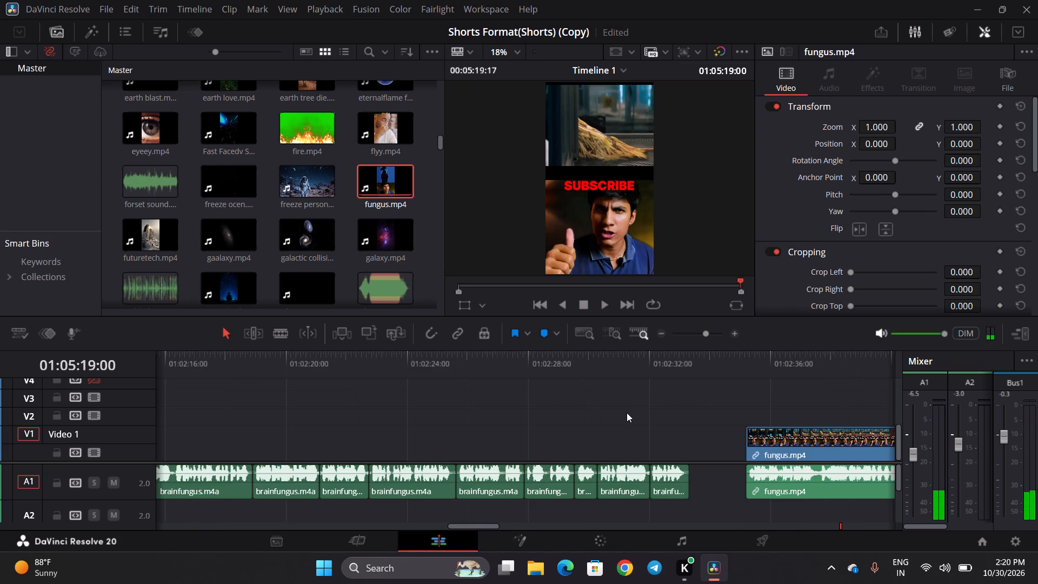
scroll(627, 413, "left", 1)
left_click(372, 367)
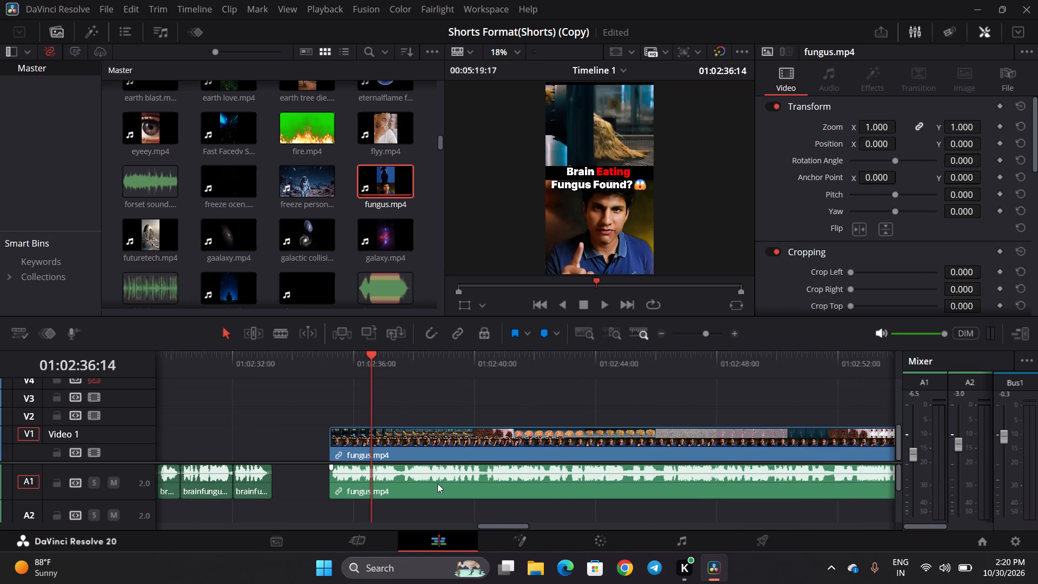
left_click(437, 483)
key("BackSpace")
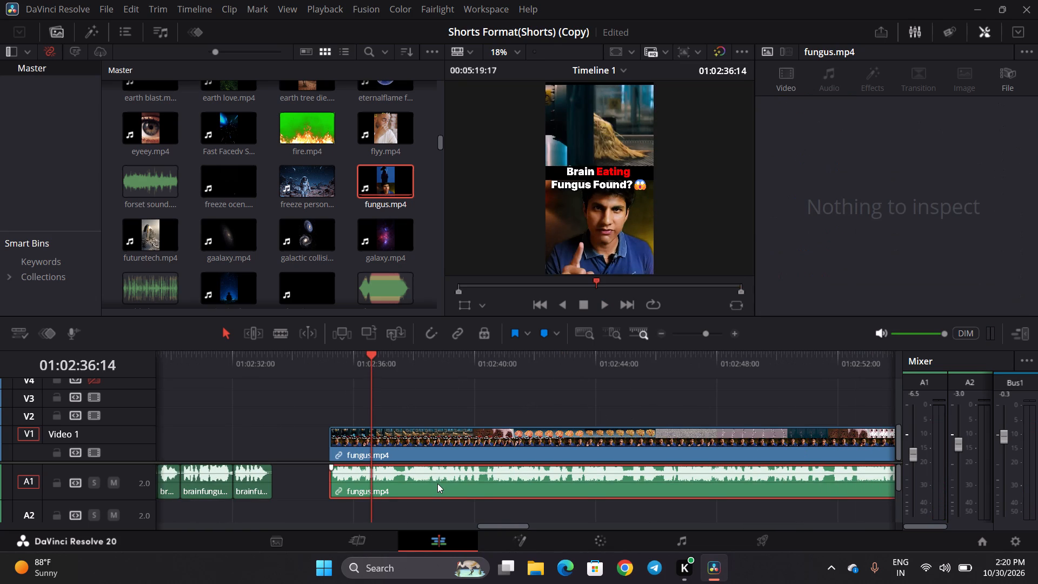
Using the brain frame at 01:02:45:05, crop the bottom of the fungus.mp4 clip by 958 to cut off the presenter half.
left_click(363, 356)
left_click(443, 363)
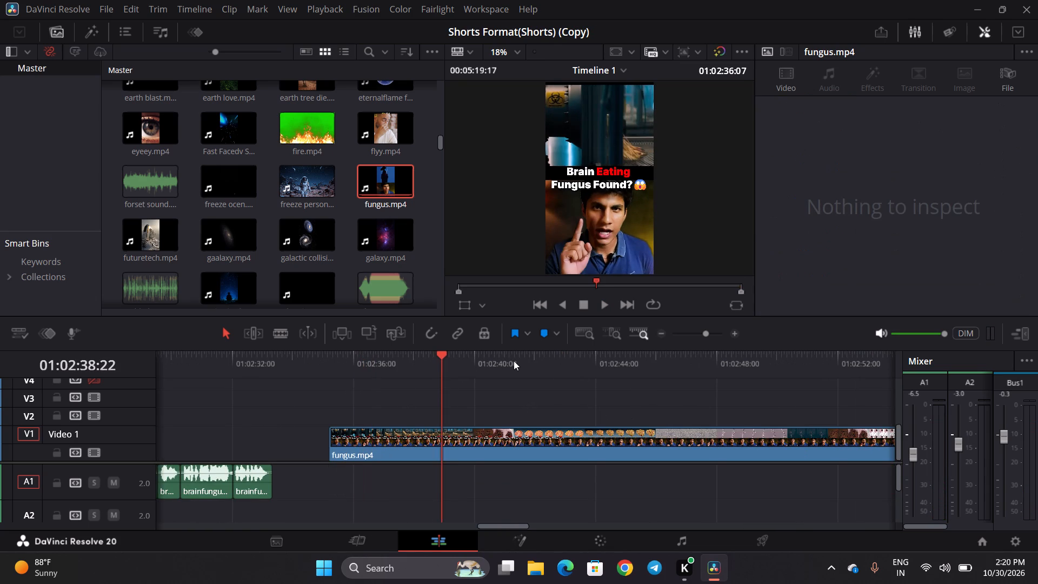
left_click(486, 362)
left_click(517, 361)
left_click(545, 359)
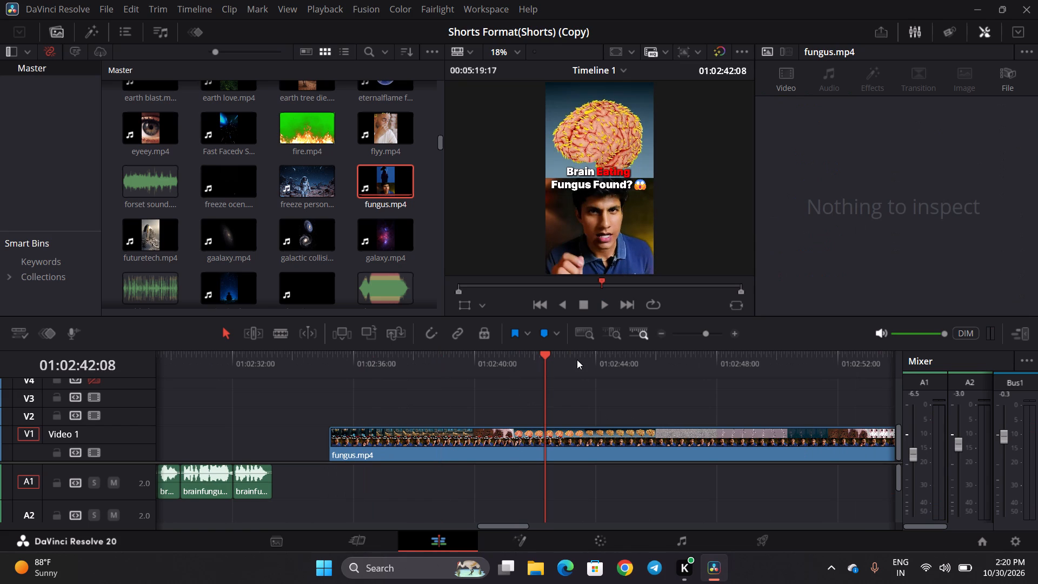
left_click_drag(581, 360, 588, 361)
left_click(632, 357)
left_click(635, 436)
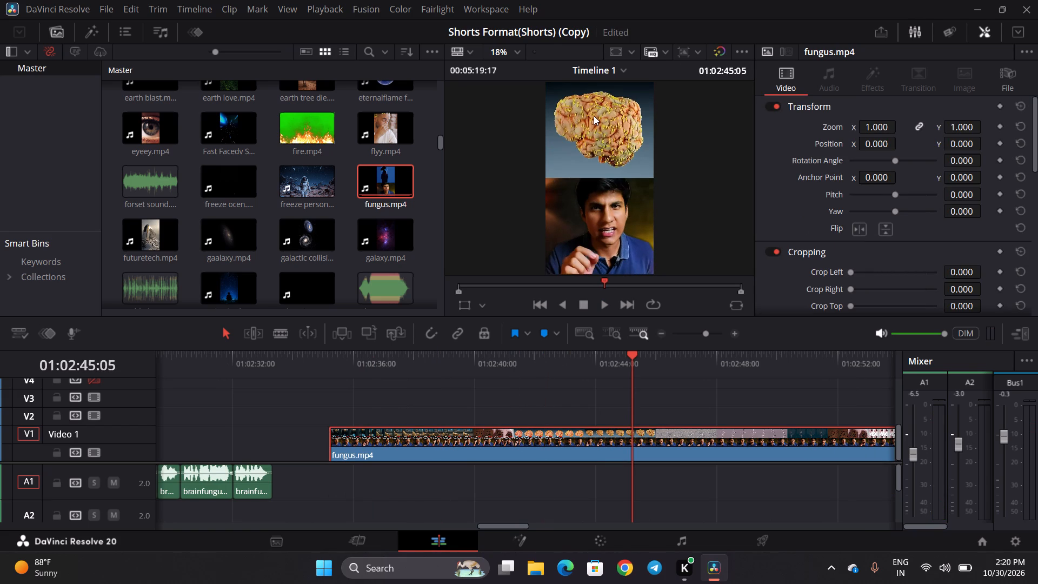
scroll(594, 116, "up", 13)
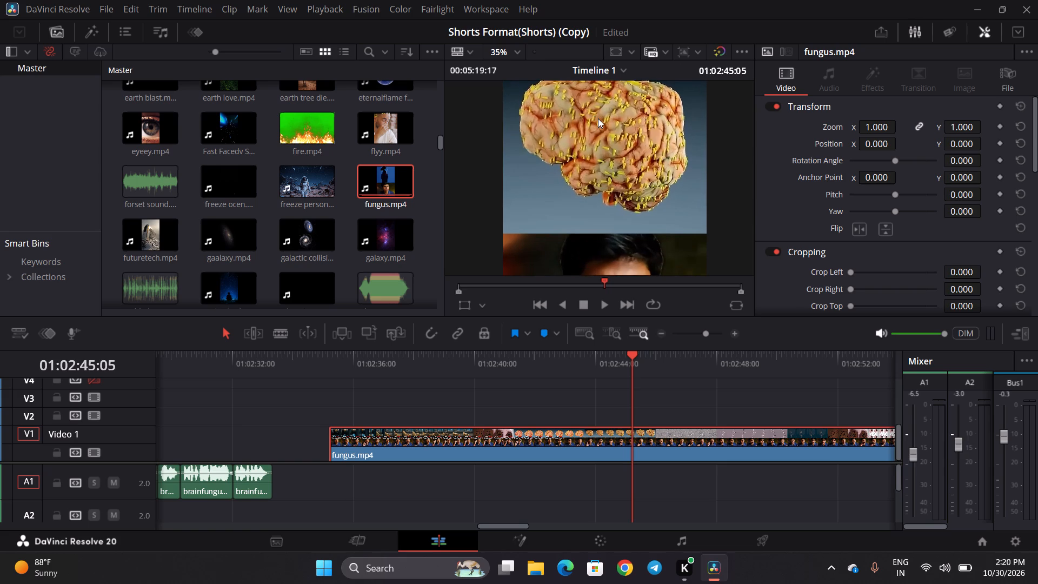
scroll(836, 188, "down", 1)
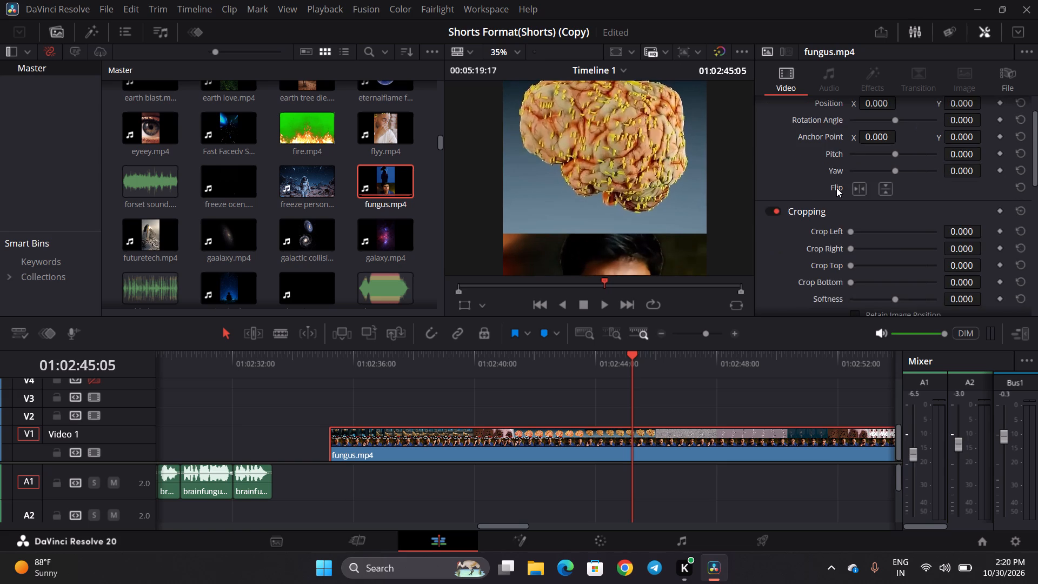
scroll(836, 188, "down", 1)
left_click_drag(948, 245, 951, 245)
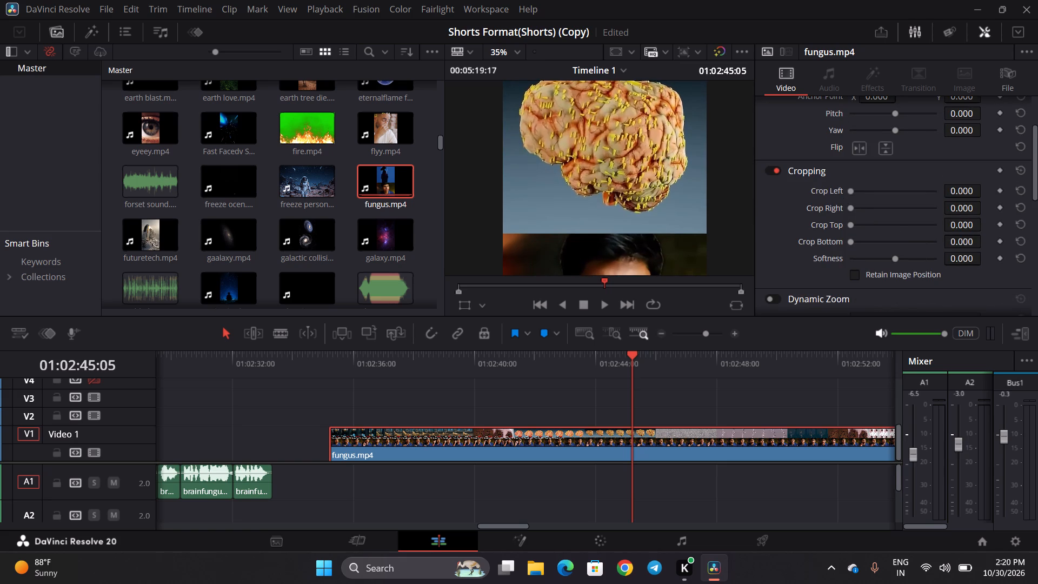
left_click_drag(951, 245, 554, 286)
left_click_drag(554, 286, 1010, 233)
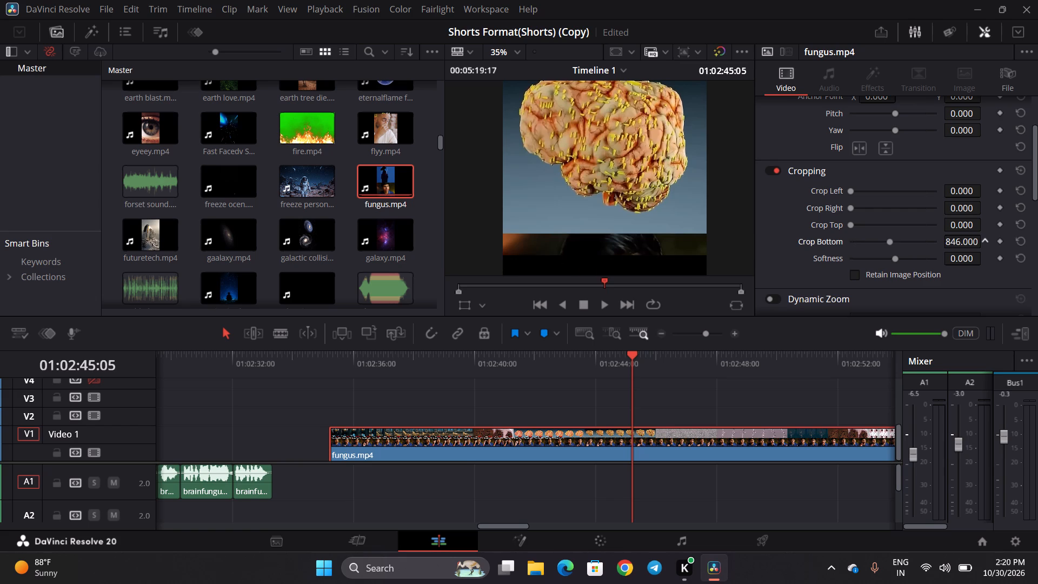
left_click_drag(1010, 233, 548, 290)
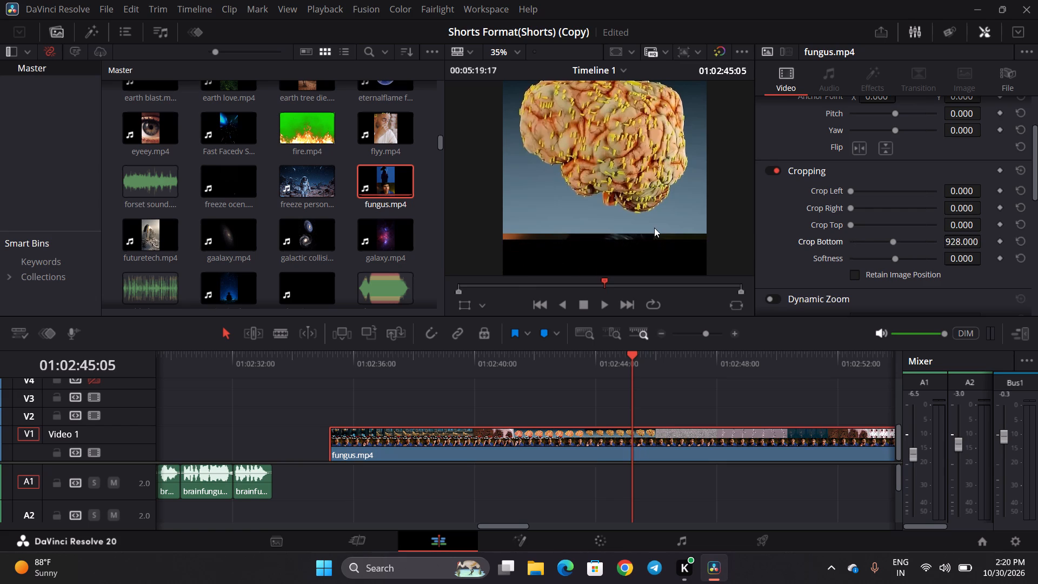
scroll(607, 250, "up", 9)
scroll(607, 250, "down", 1)
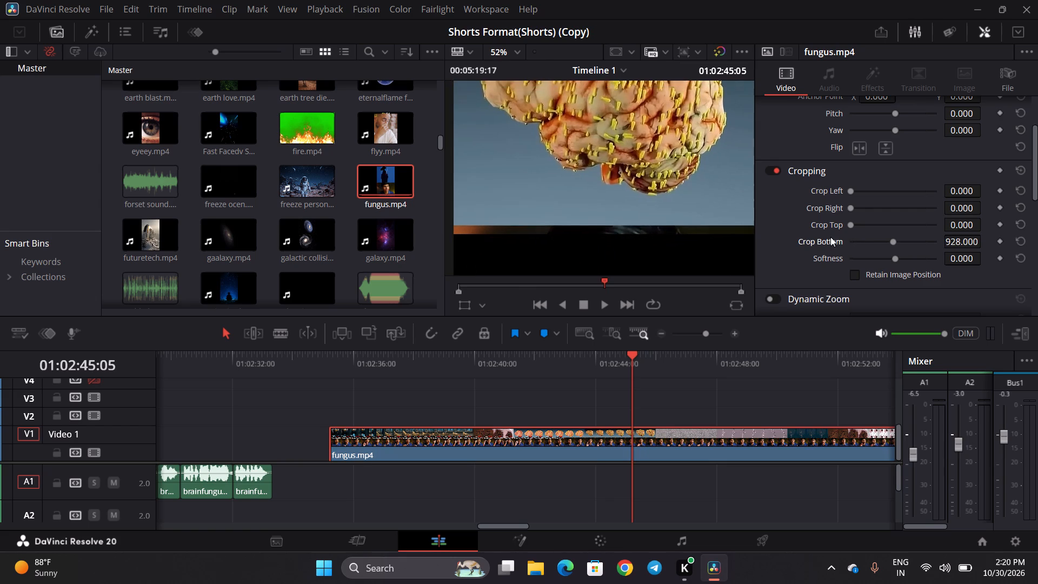
left_click_drag(961, 245, 968, 244)
left_click_drag(968, 244, 974, 244)
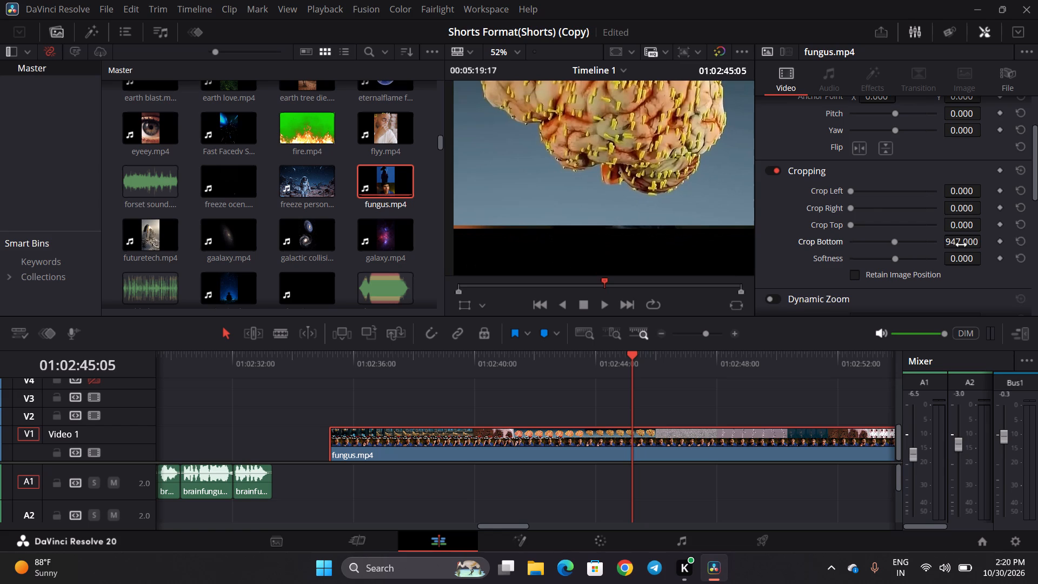
left_click_drag(961, 245, 962, 245)
left_click_drag(962, 245, 968, 246)
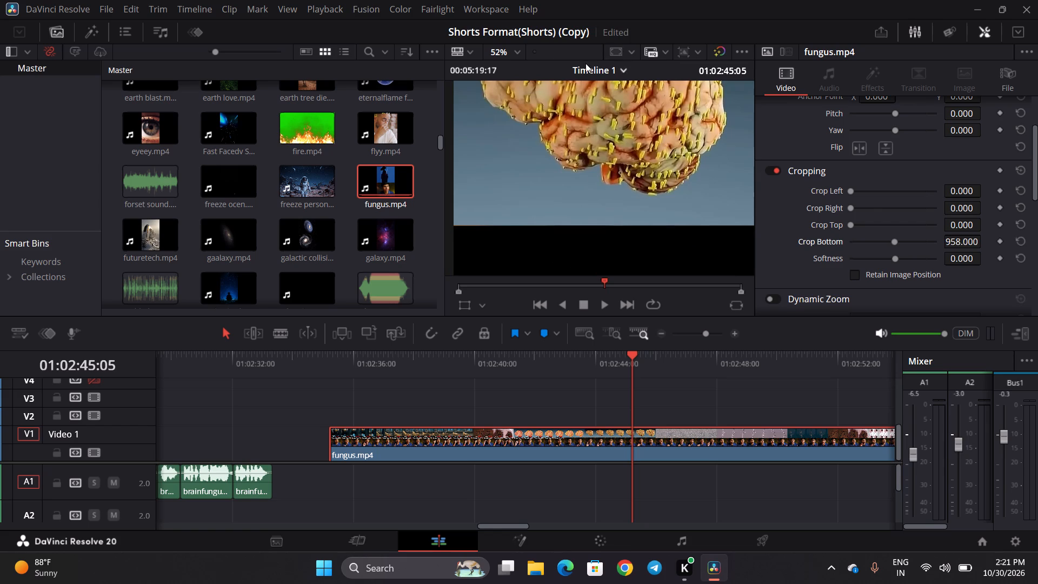
left_click(514, 48)
left_click(527, 65)
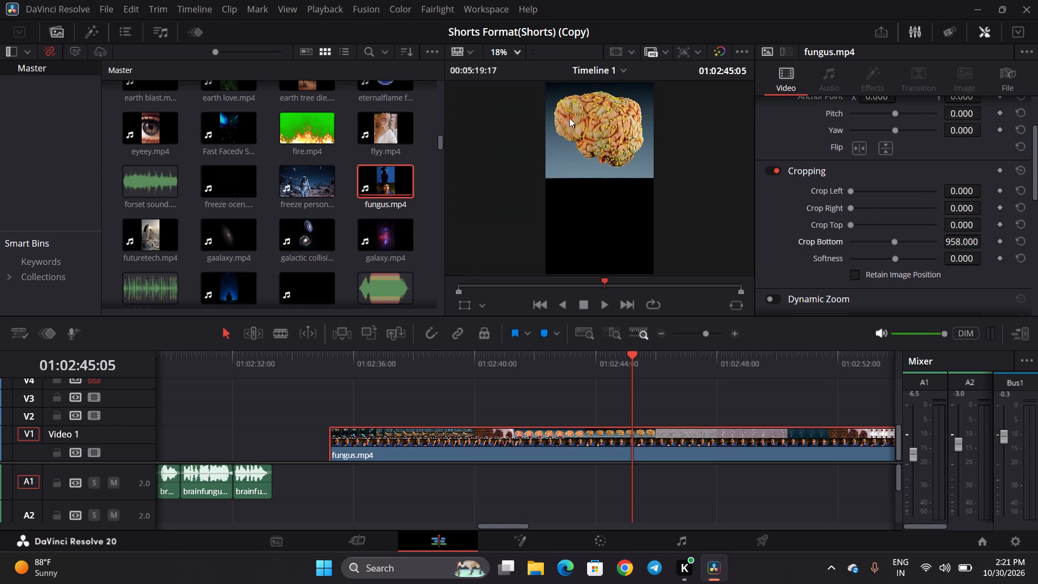
Lower the cropped fungus.mp4 clip toward the middle of the vertical frame by setting its Y position to -390.
left_click(581, 448)
scroll(854, 177, "up", 4)
left_click_drag(960, 143, 931, 144)
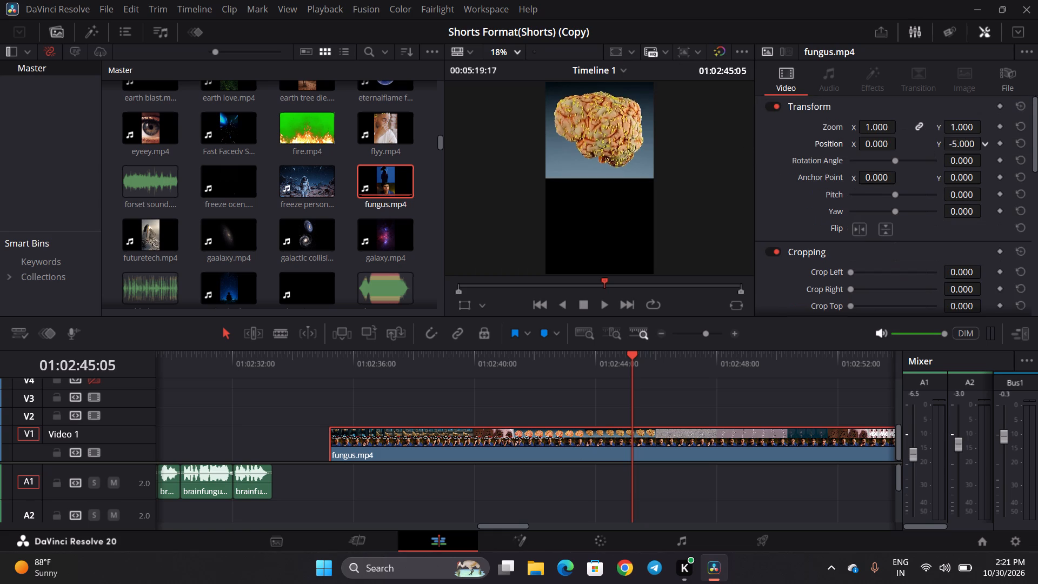
left_click_drag(931, 144, 715, 256)
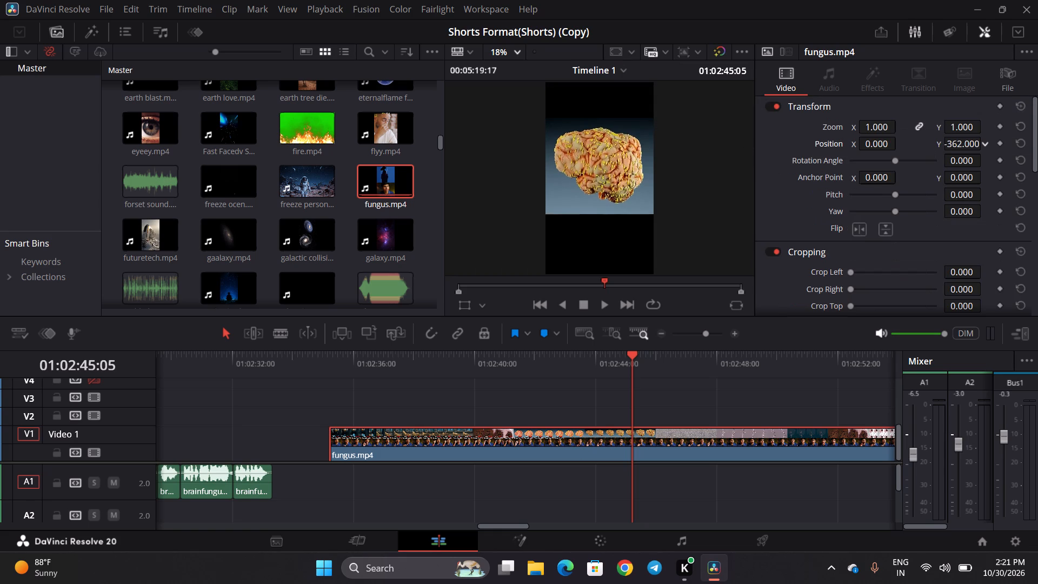
left_click_drag(715, 256, 696, 265)
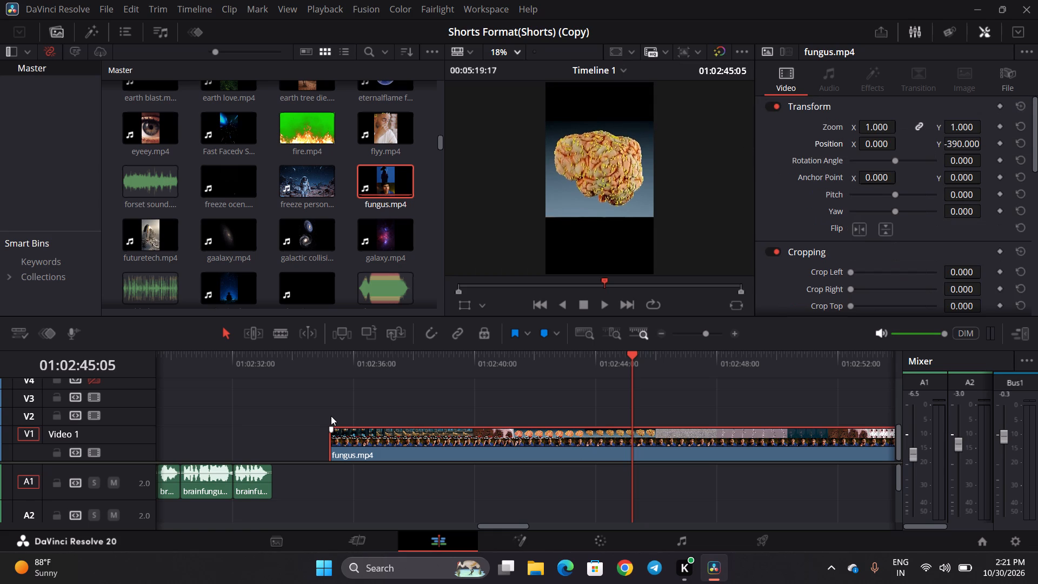
Play the timeline from just before the fungus.mp4 clip to about 01:02:43 to check the cropped and repositioned footage.
left_click(320, 368)
key("space")
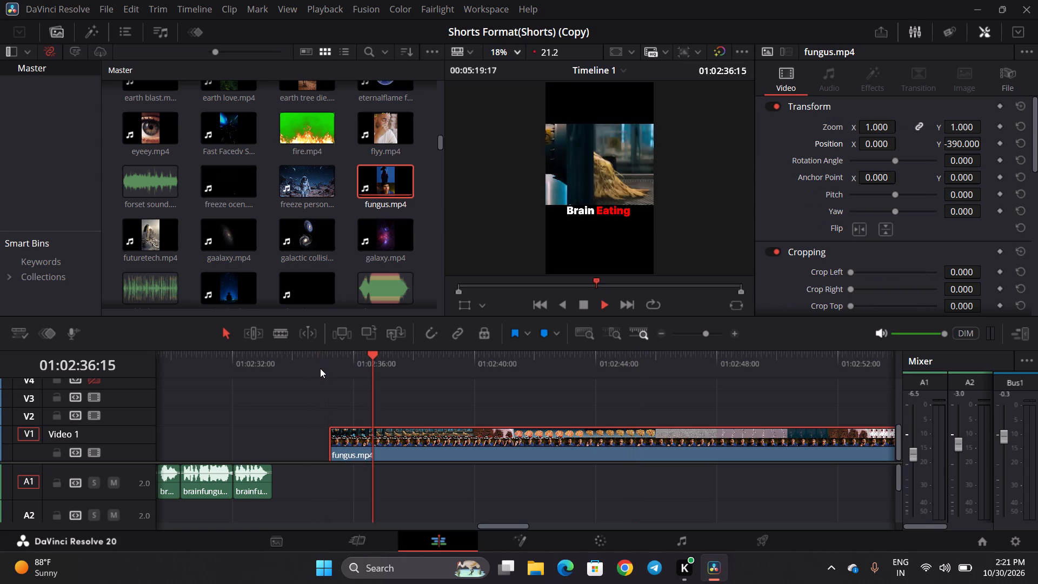
key("space")
key("space")
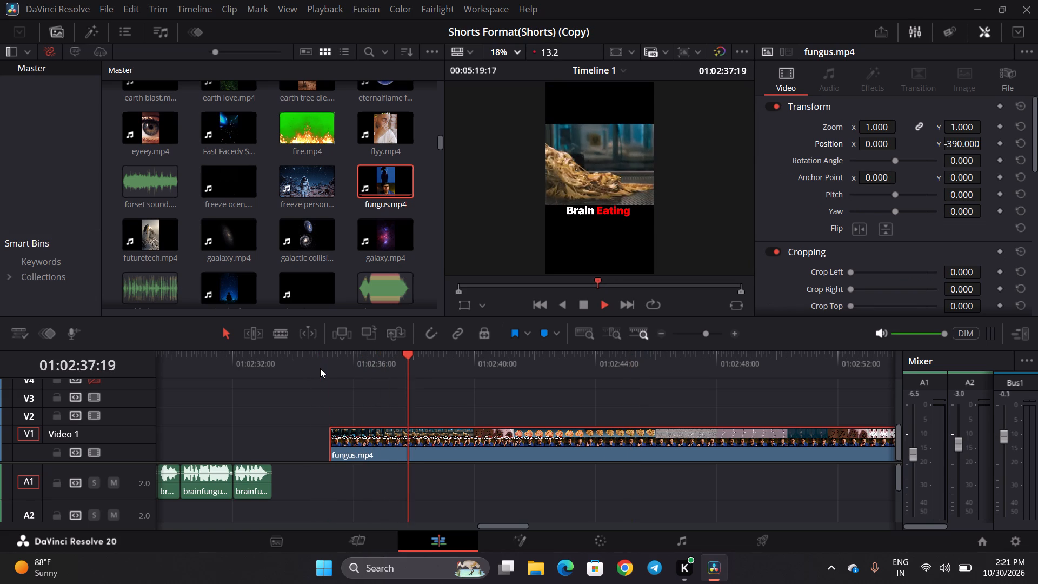
key("space")
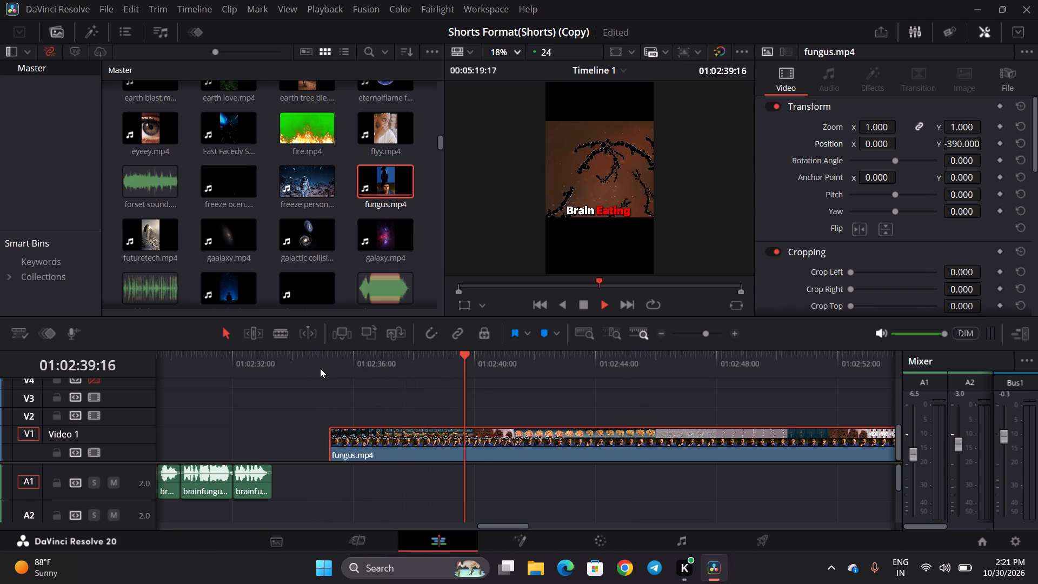
key("space")
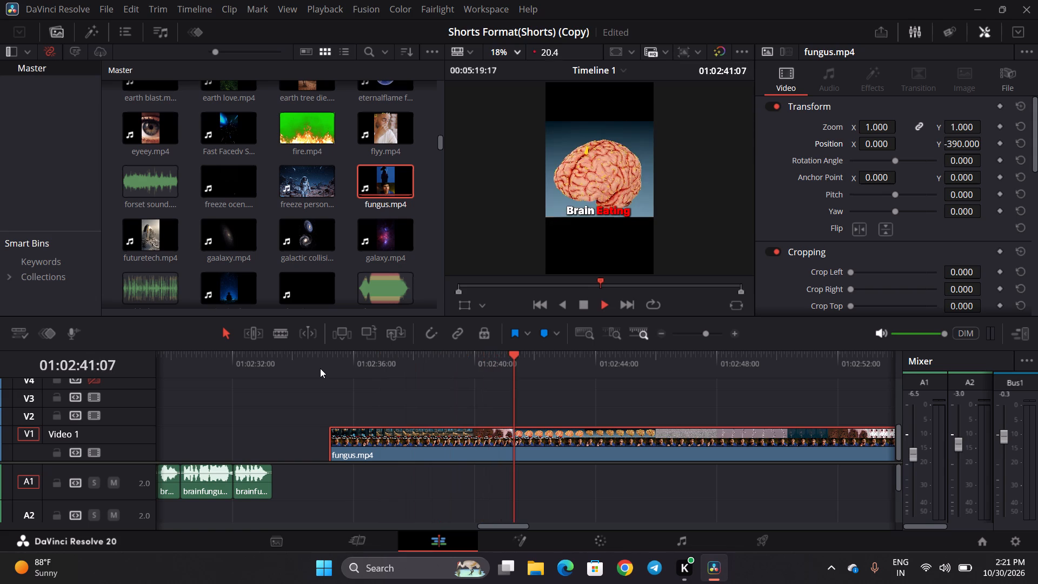
key("space")
key("space")
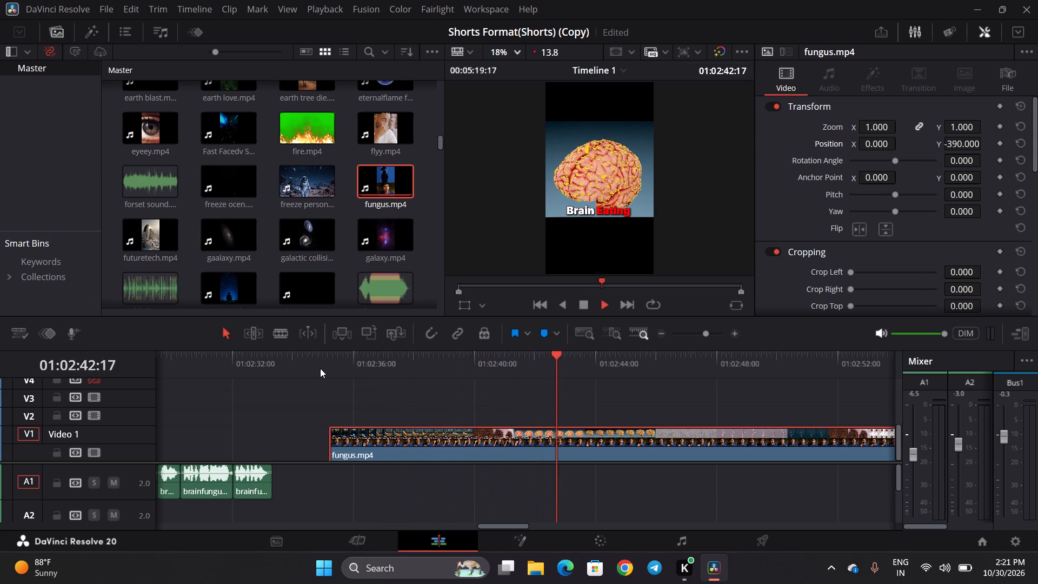
key("space")
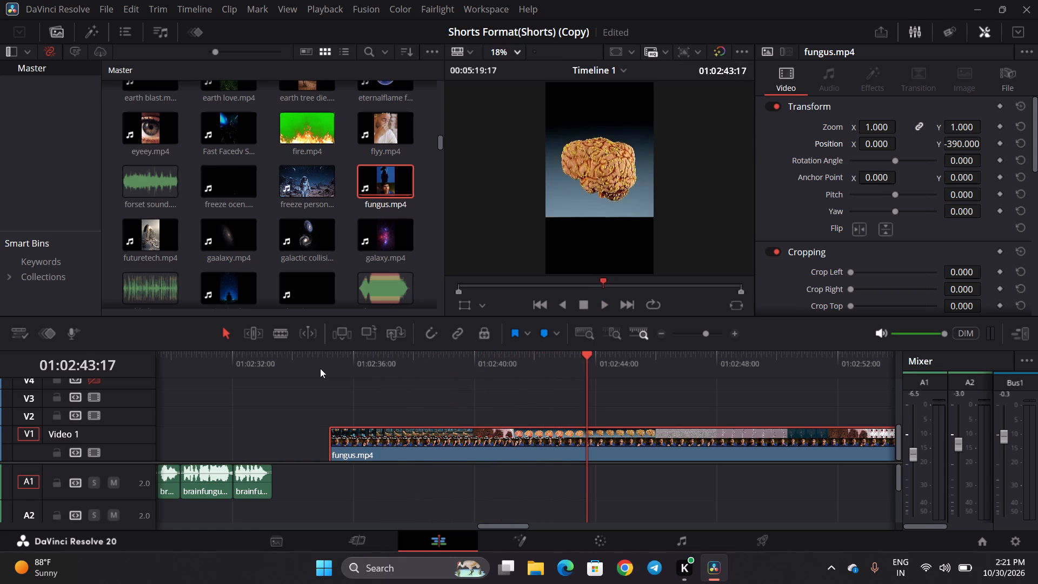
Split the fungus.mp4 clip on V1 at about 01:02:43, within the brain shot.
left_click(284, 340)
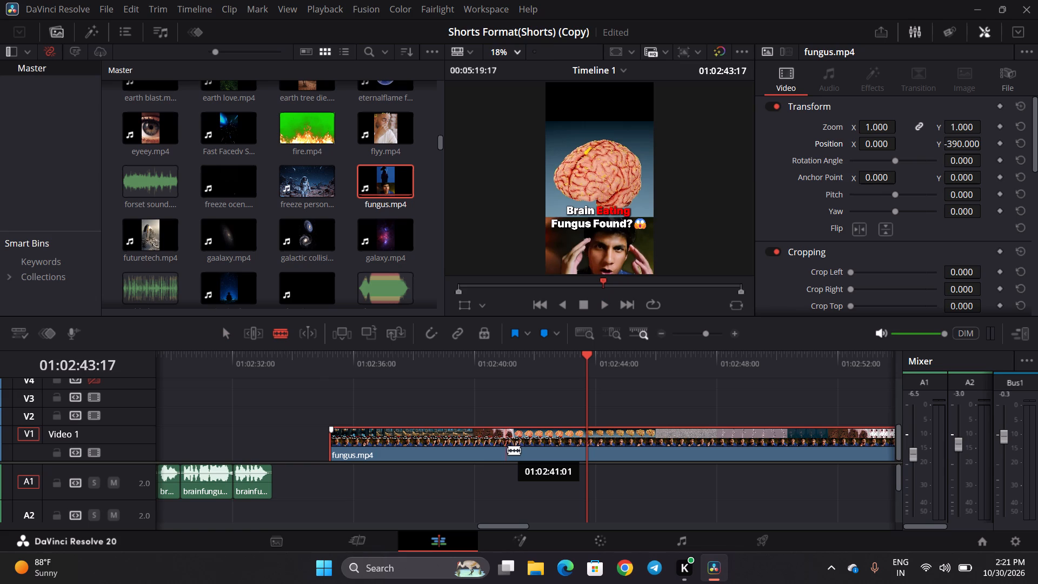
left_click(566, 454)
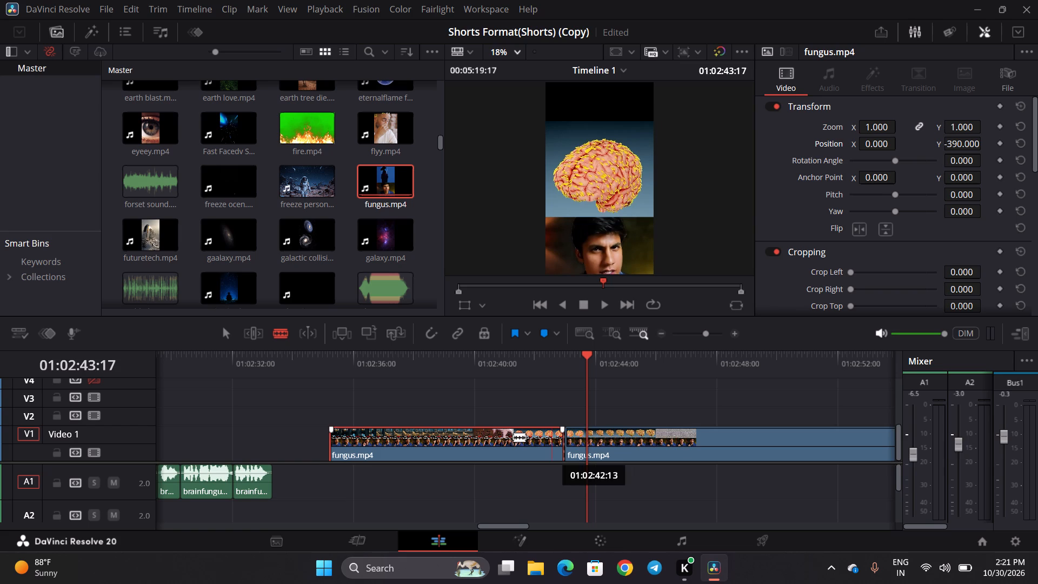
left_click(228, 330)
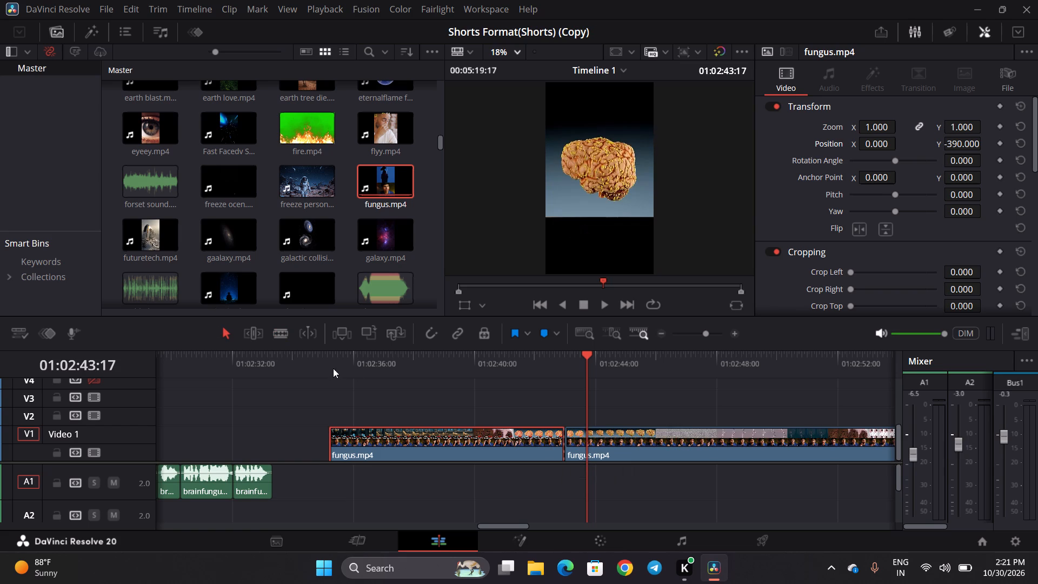
Using the frame at 01:02:36:08, crop the bottom of the first fungus.mp4 part by 1072 to cut off the burned-in caption.
left_click(364, 370)
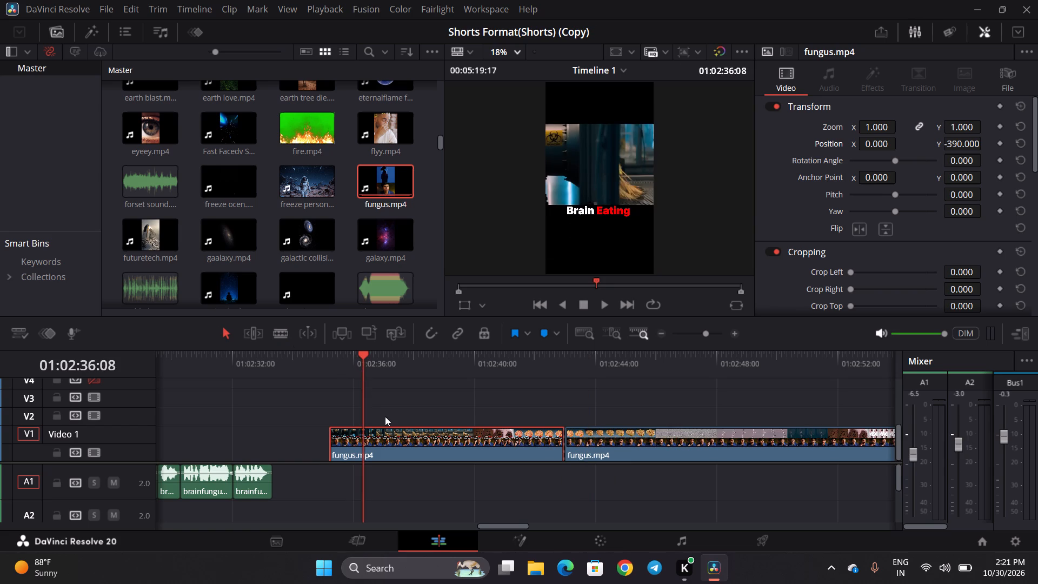
left_click(402, 440)
scroll(897, 229, "down", 2)
left_click_drag(955, 242, 990, 238)
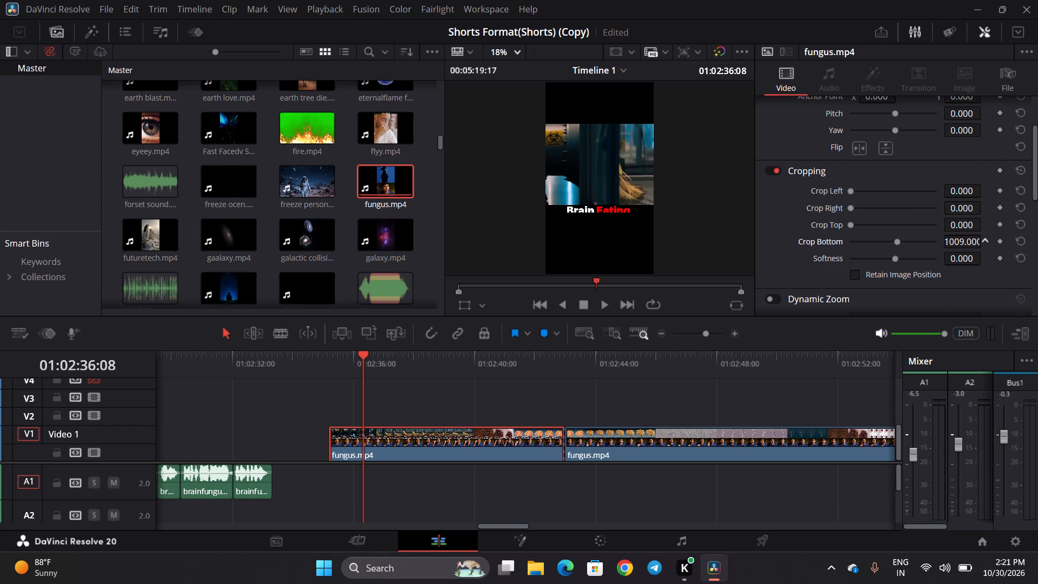
left_click_drag(990, 238, 523, 293)
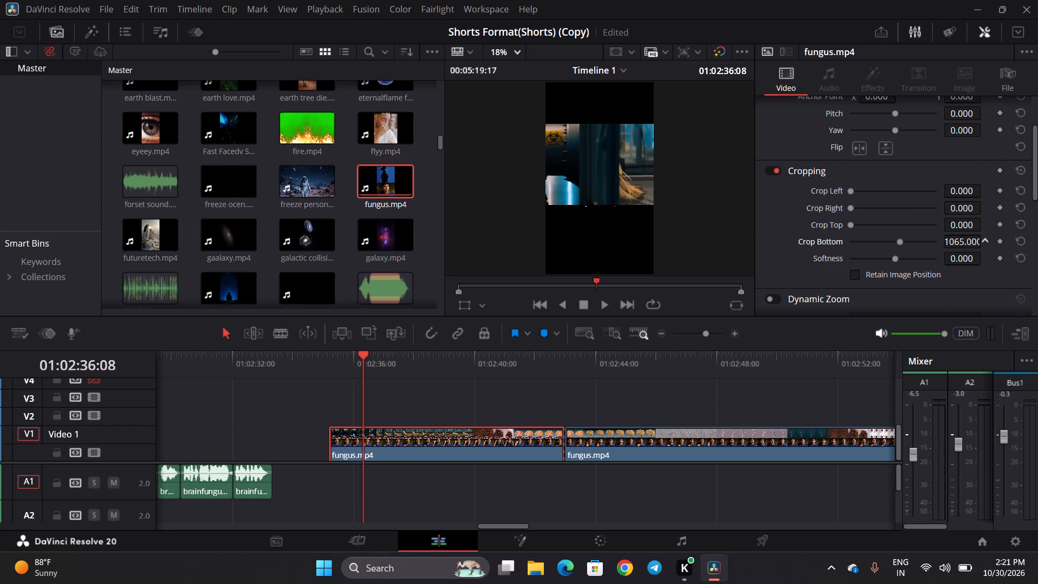
left_click_drag(523, 293, 527, 294)
scroll(593, 205, "up", 5)
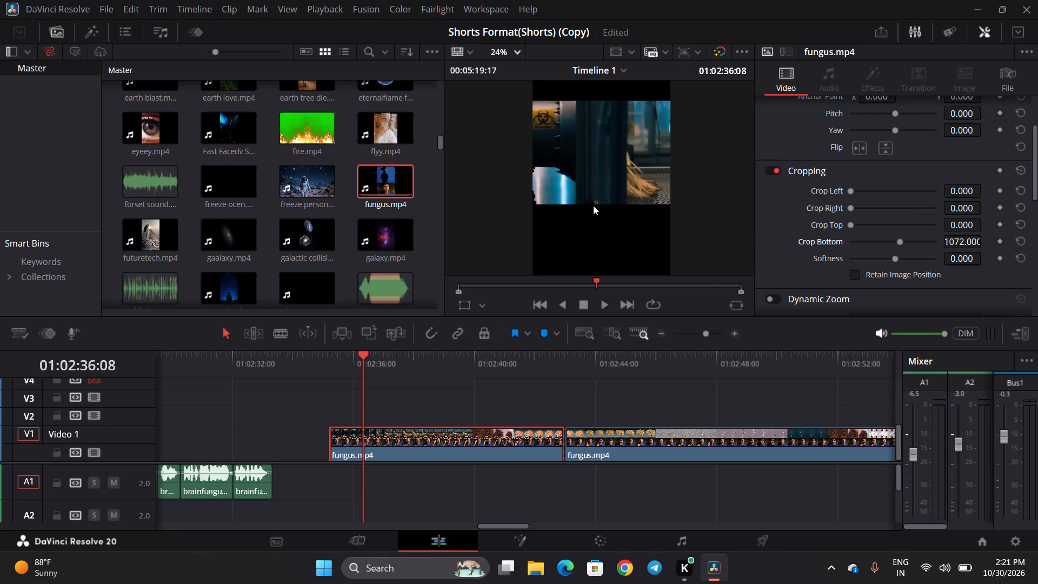
scroll(593, 205, "up", 10)
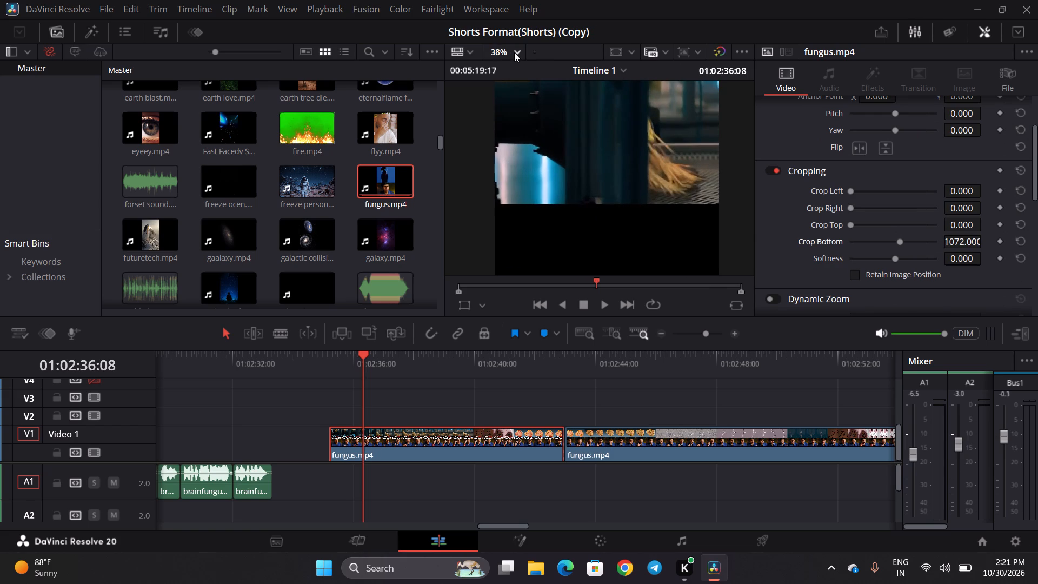
left_click(514, 52)
left_click(518, 69)
Lower the first fungus.mp4 part in the vertical frame by setting its Y position to -534.
scroll(933, 136, "up", 2)
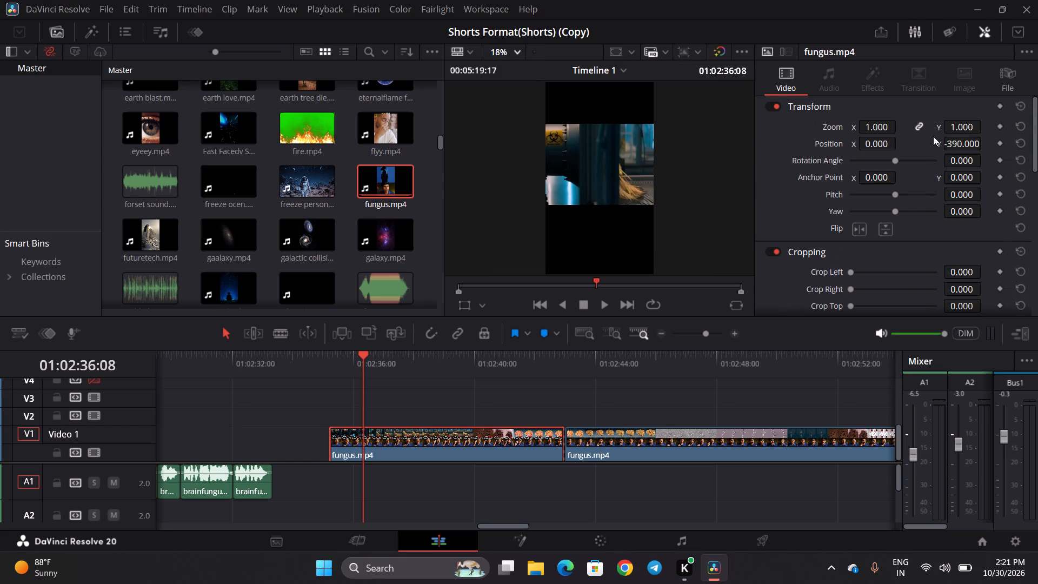
scroll(933, 136, "up", 2)
left_click_drag(957, 148, 871, 178)
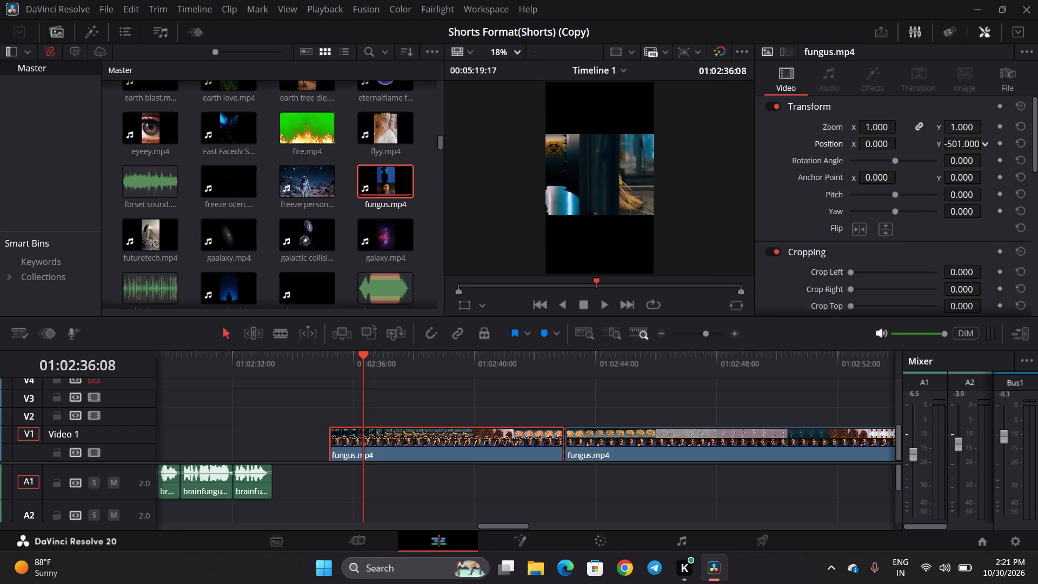
left_click_drag(871, 178, 860, 182)
Play the timeline from just before the fungus.mp4 footage to about 01:03:05 to check the framing and find usable shots.
left_click(318, 364)
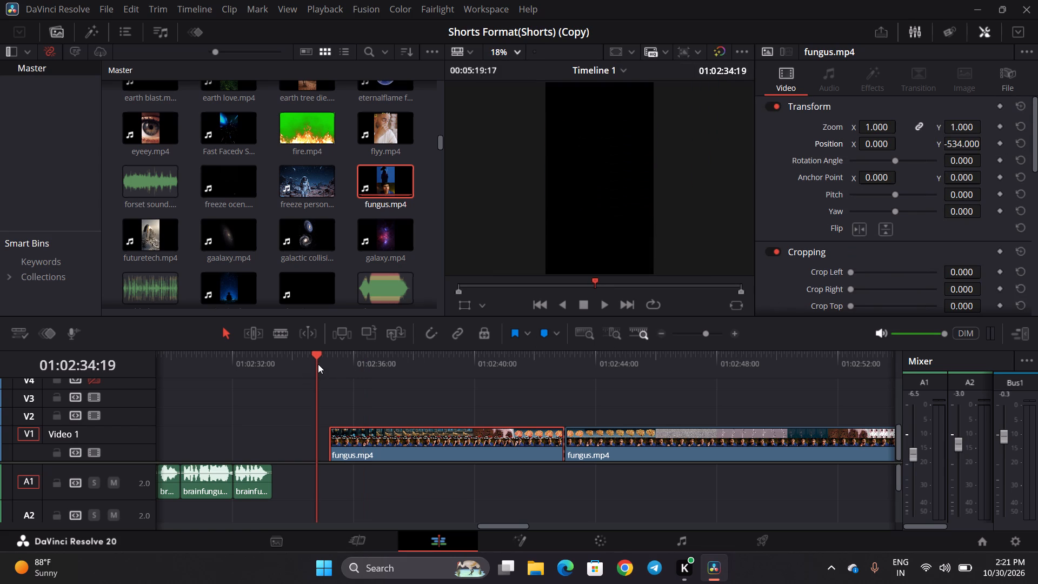
key("space")
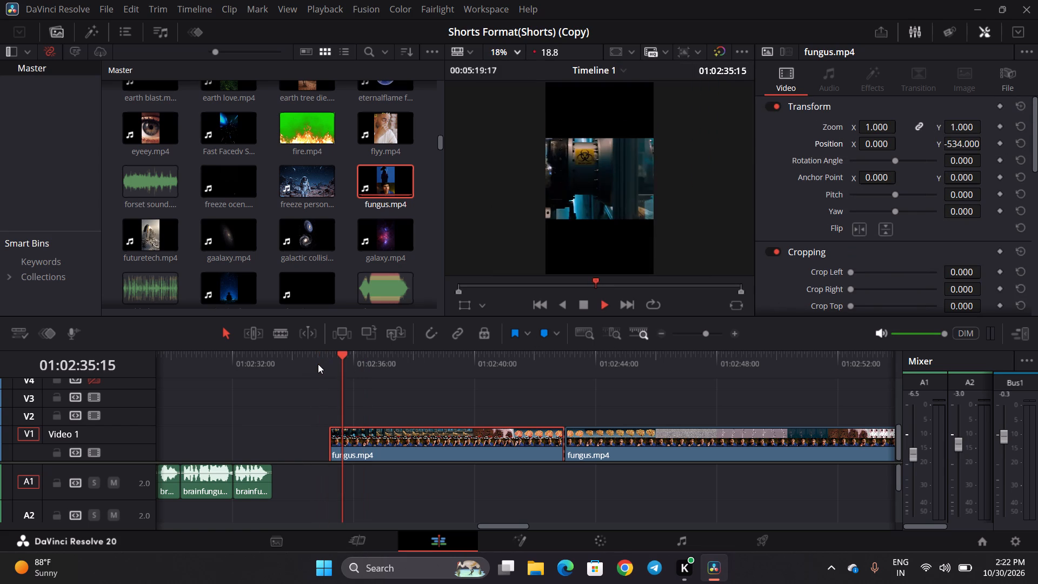
key("space")
key("space")
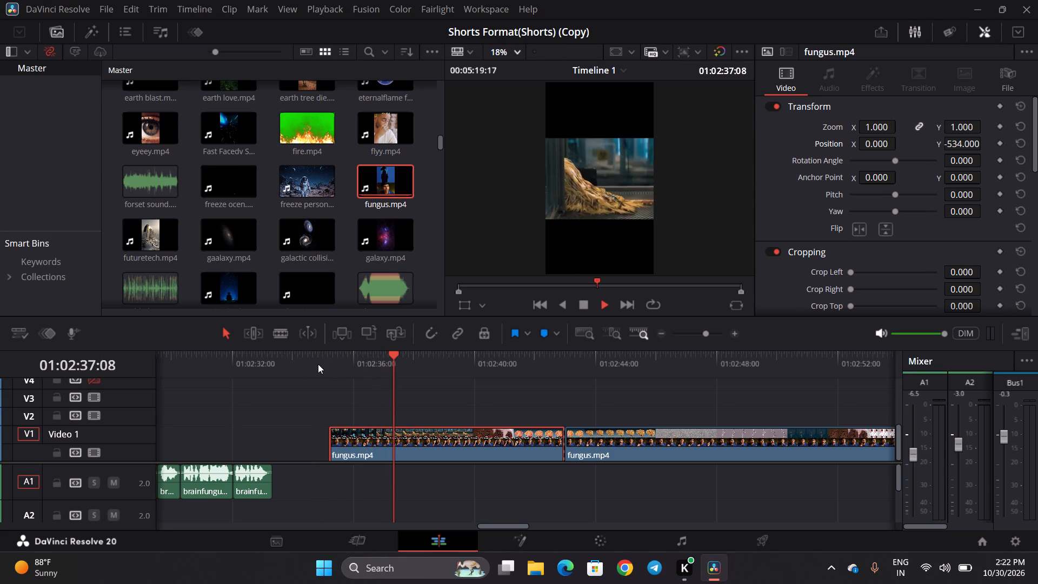
key("space")
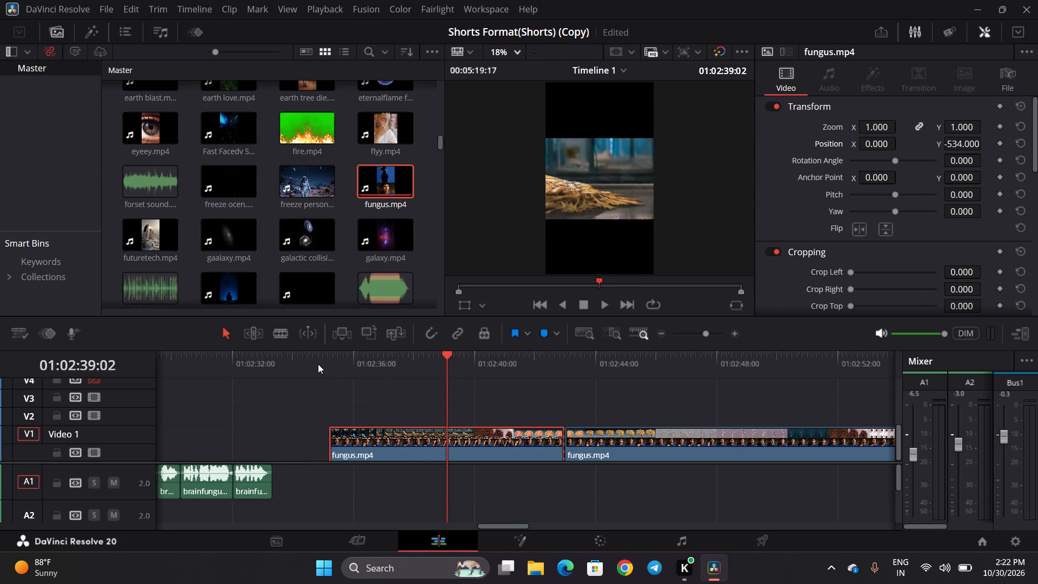
key("space")
key("space")
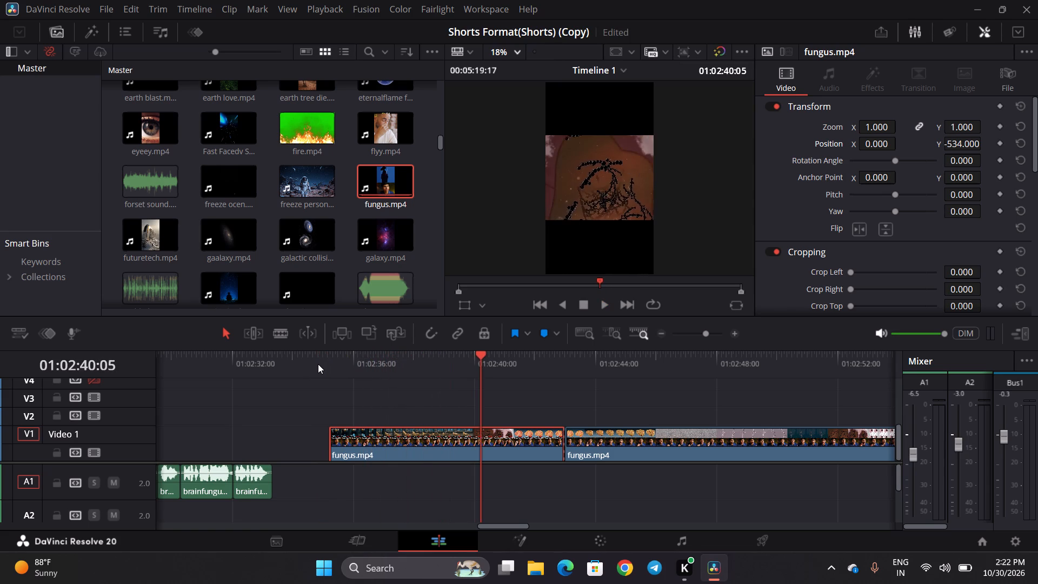
key("space")
key("space")
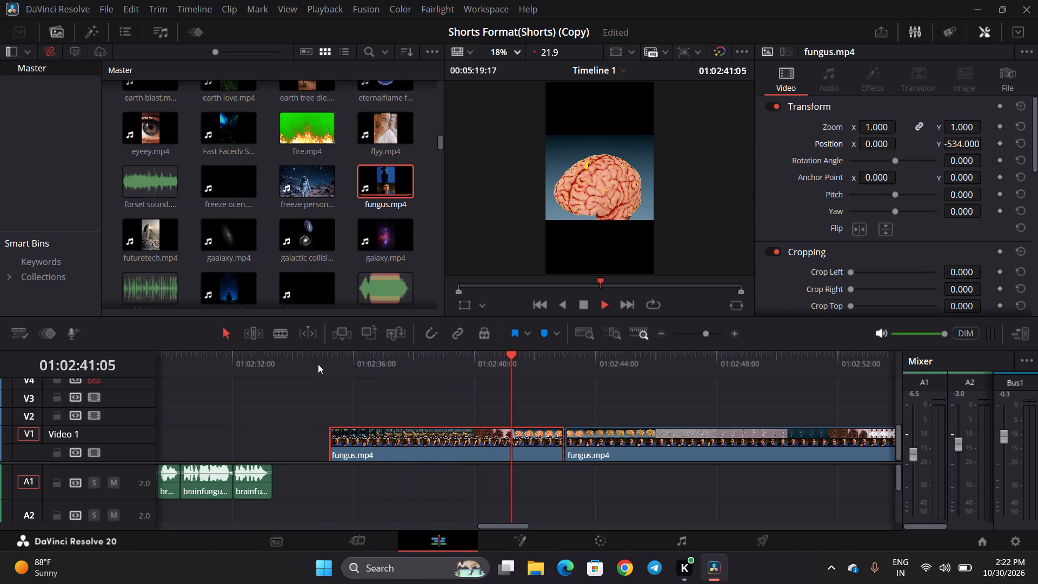
key("space")
key("space")
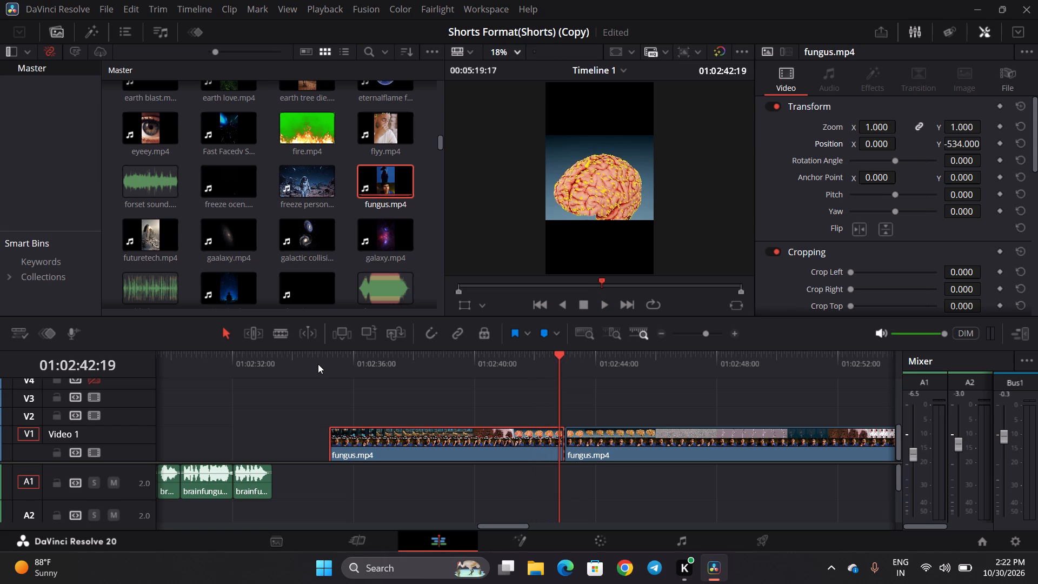
key("space")
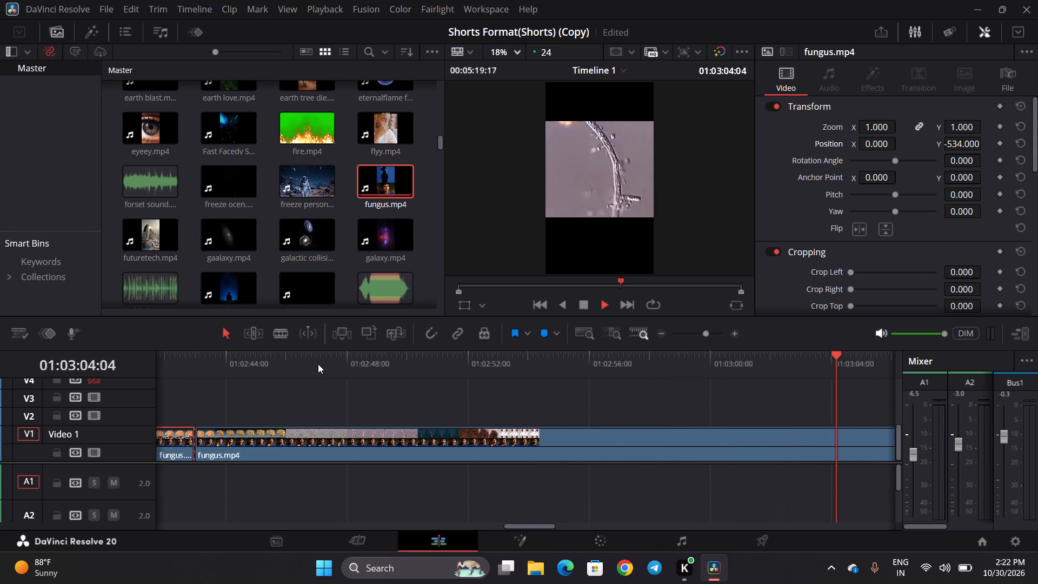
key("space")
Listen to the opening of the brainfungus.m4a narration on A1, from 01:00:49:17 to about 01:00:51:20.
scroll(277, 338, "right", 1)
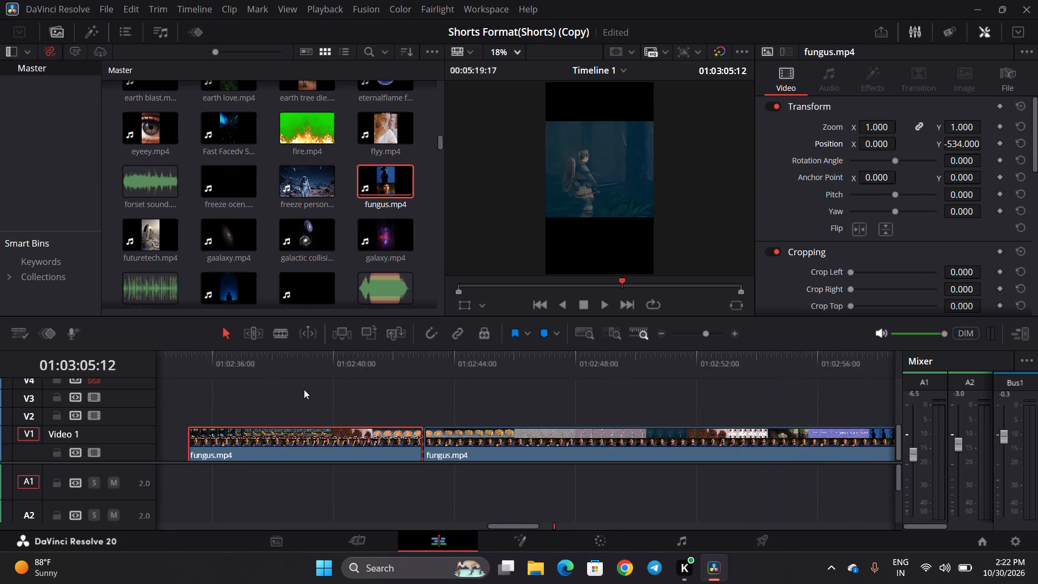
scroll(304, 389, "right", 1)
scroll(417, 455, "right", 6)
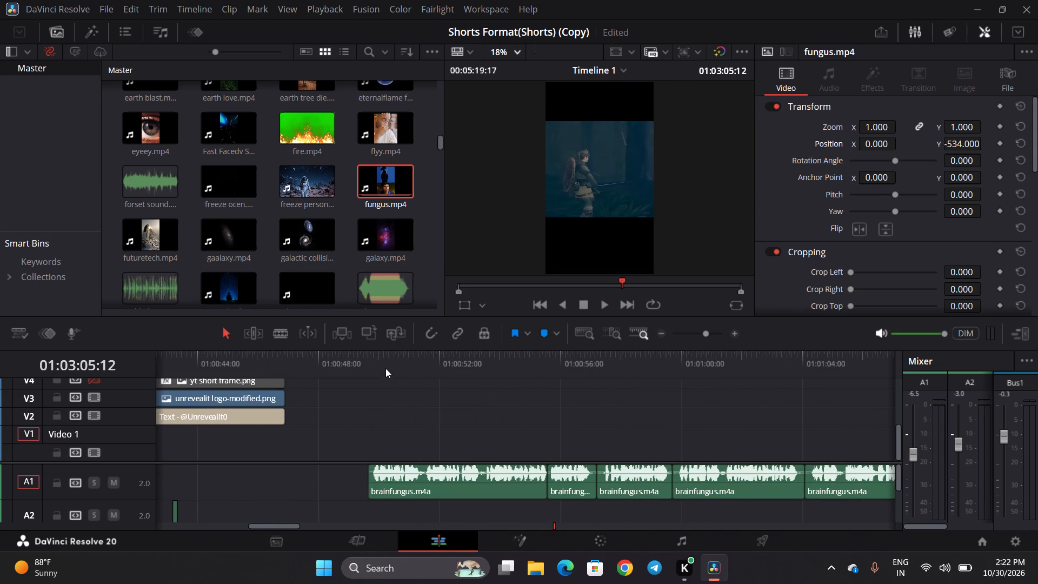
left_click(371, 368)
key("space")
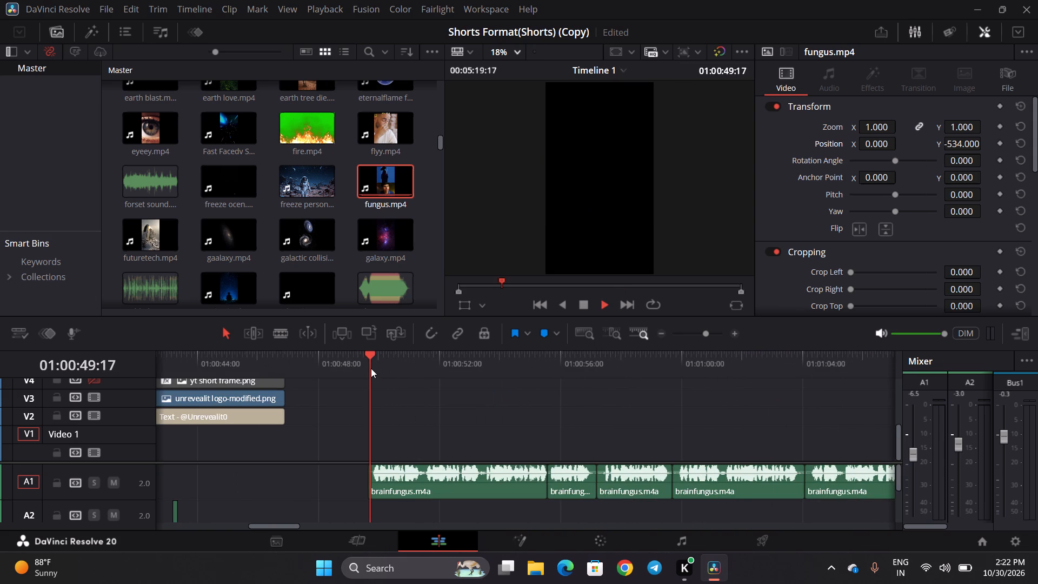
key("space")
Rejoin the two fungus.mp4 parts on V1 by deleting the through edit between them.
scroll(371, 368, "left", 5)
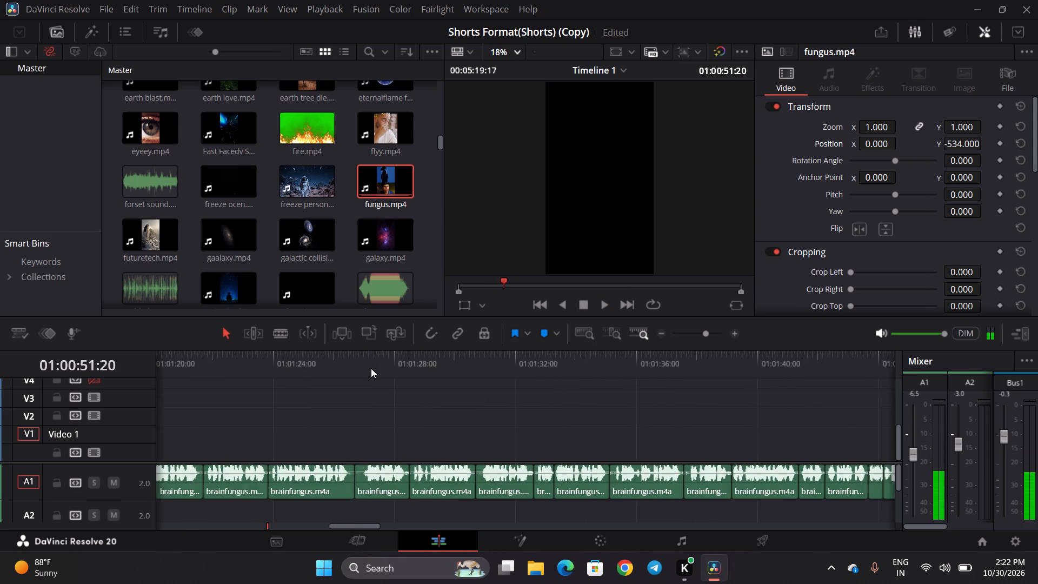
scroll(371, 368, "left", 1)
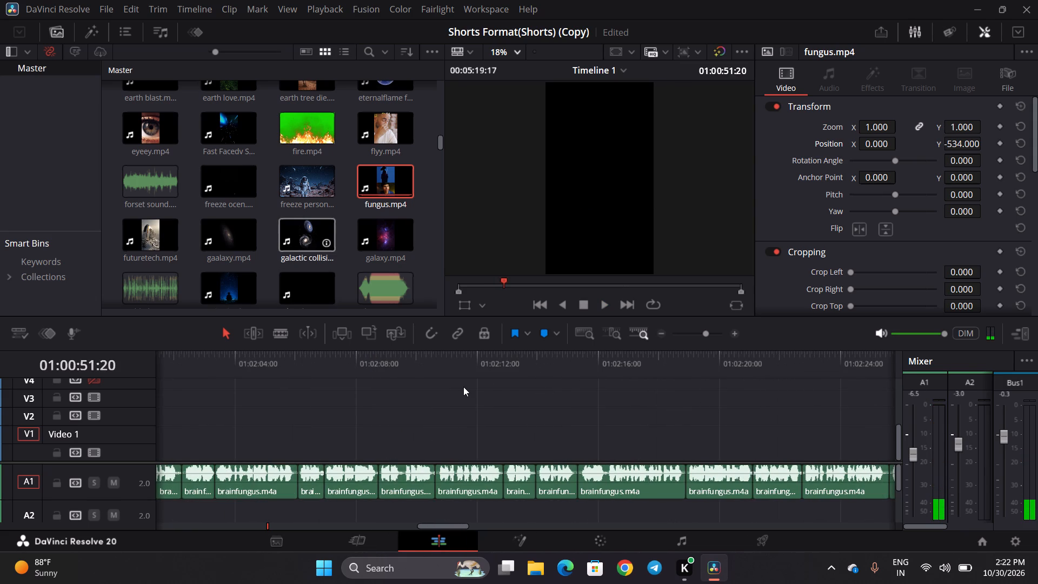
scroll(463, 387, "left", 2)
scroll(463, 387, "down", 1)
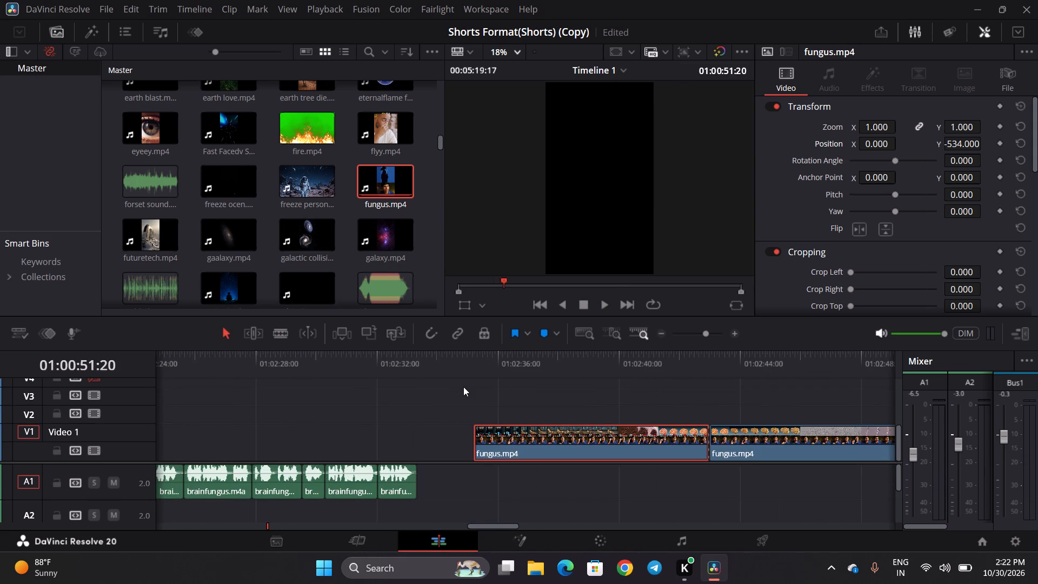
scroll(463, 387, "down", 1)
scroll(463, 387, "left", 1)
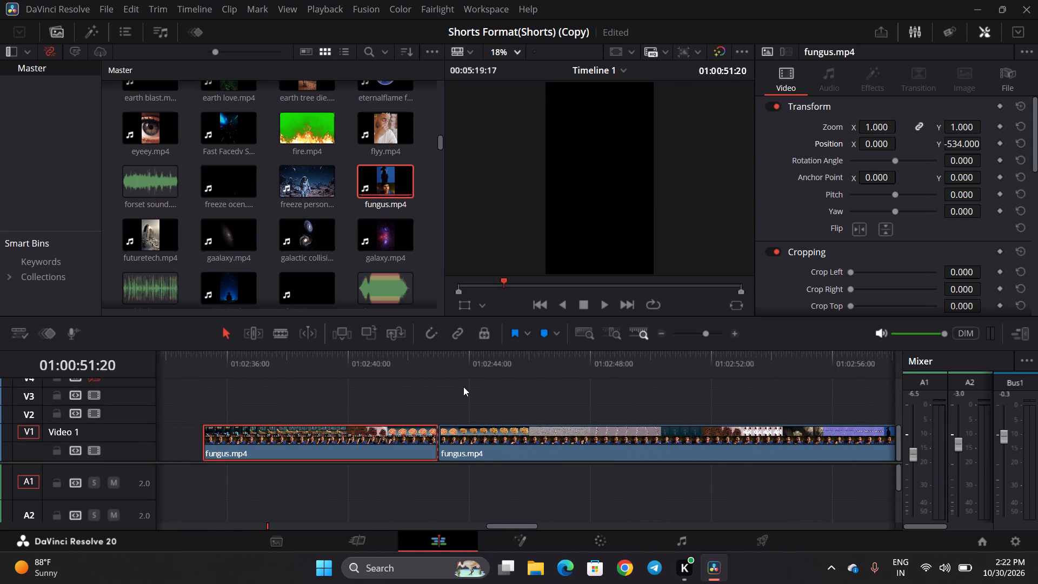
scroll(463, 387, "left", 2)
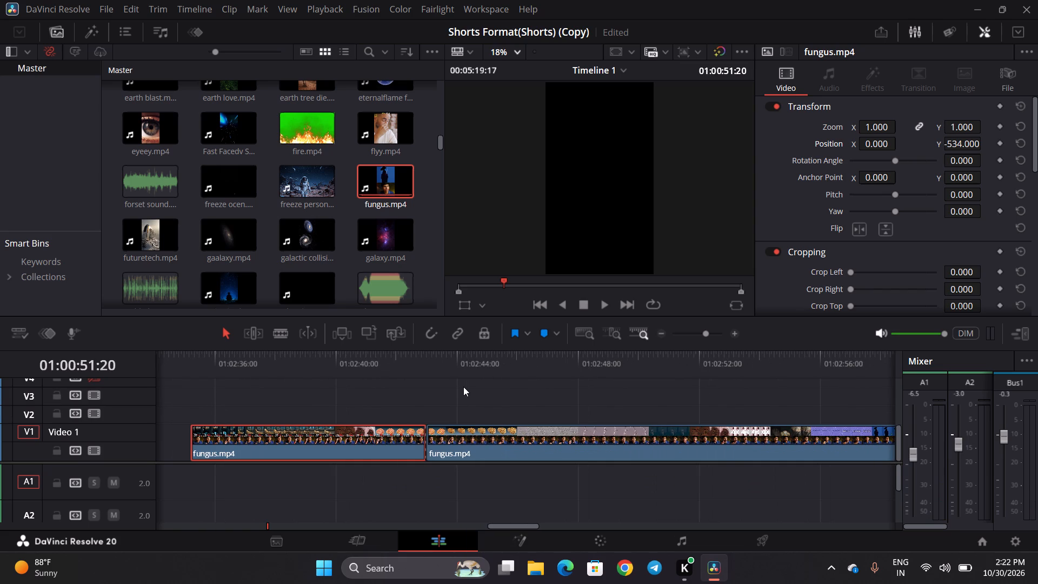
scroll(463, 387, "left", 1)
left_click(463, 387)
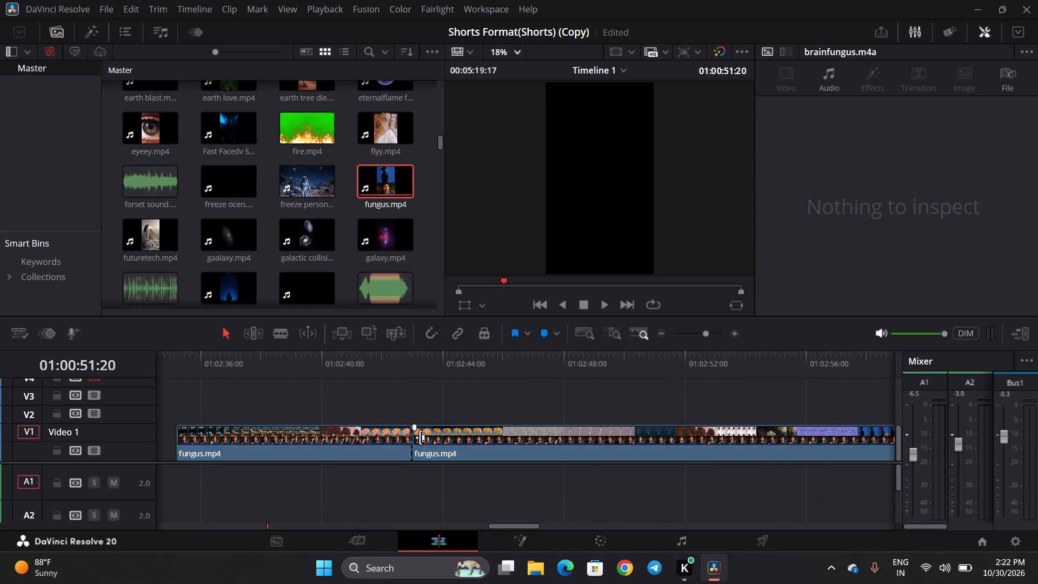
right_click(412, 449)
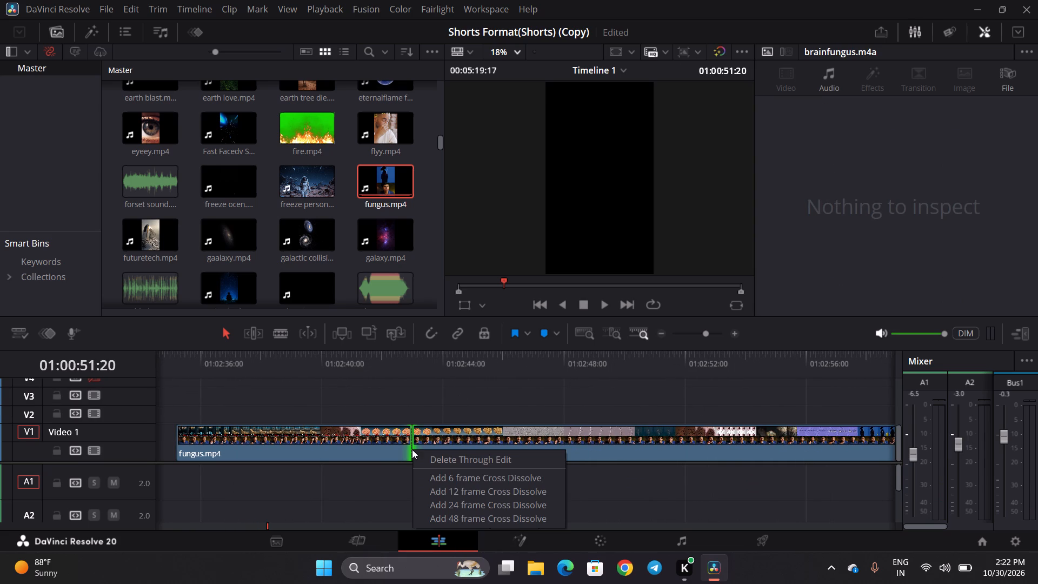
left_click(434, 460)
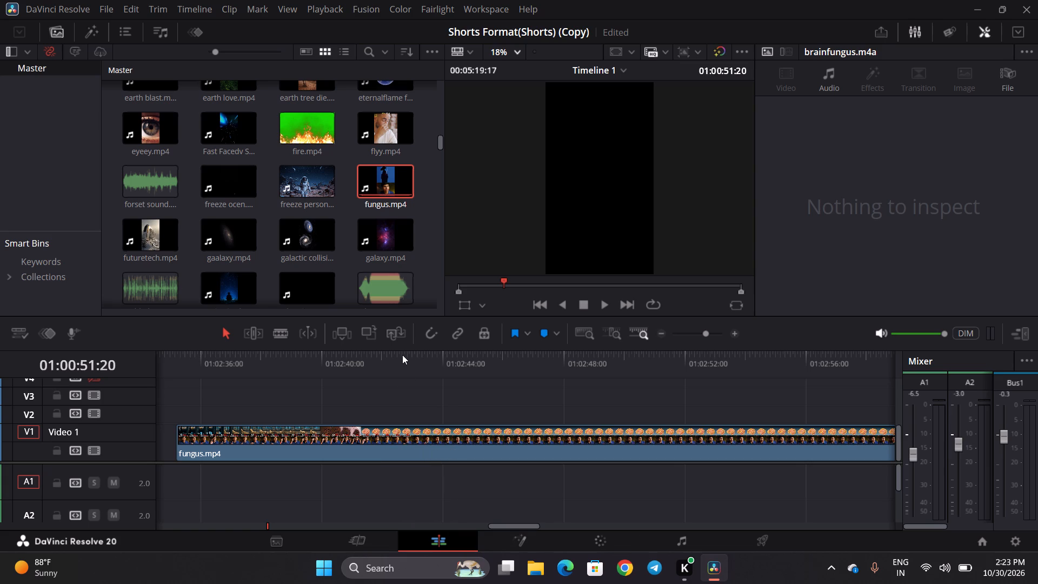
Skim and play the fungus.mp4 footage on V1 from about 01:02:38 to 01:02:51 to examine its shots and framing.
left_click(377, 363)
left_click(349, 364)
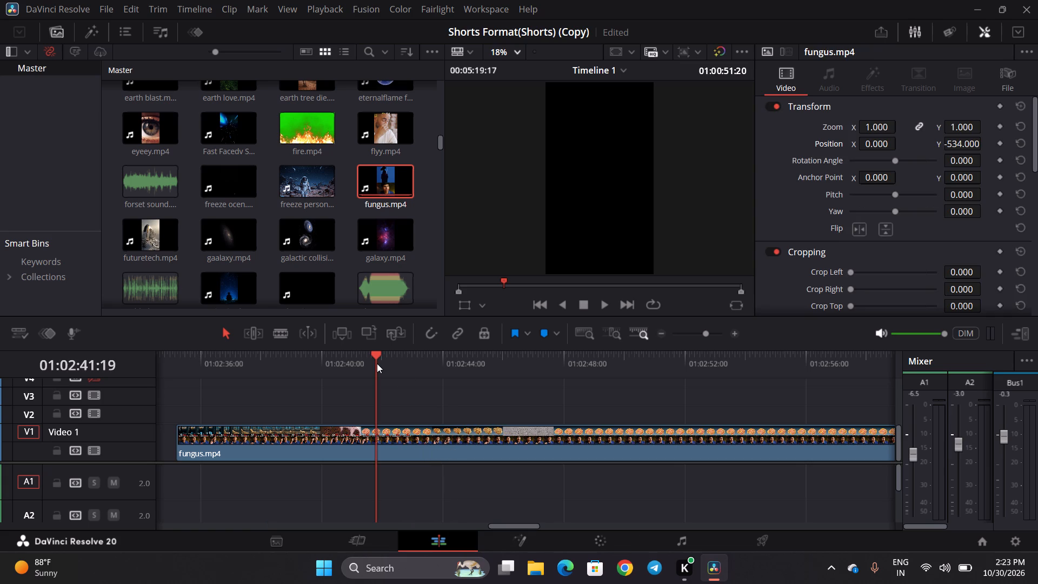
left_click(325, 365)
left_click(274, 371)
left_click(385, 362)
left_click(459, 363)
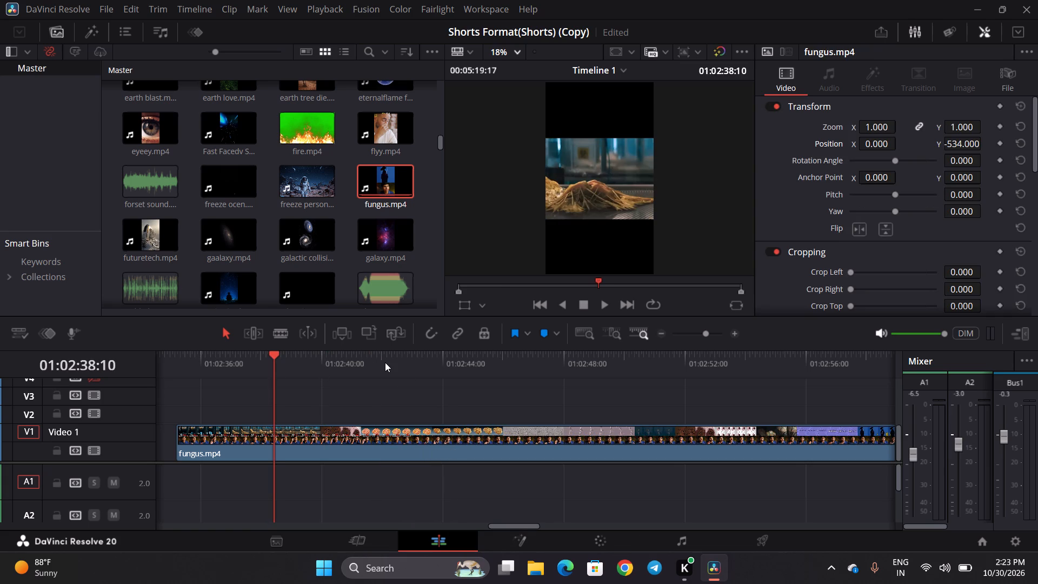
left_click(505, 369)
left_click(545, 370)
left_click(586, 368)
left_click(615, 363)
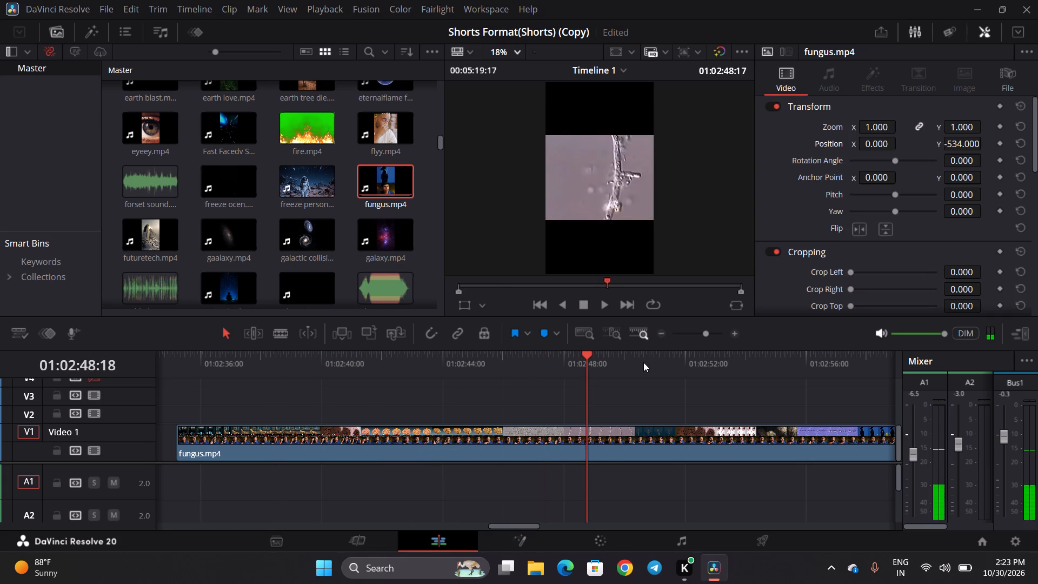
left_click(337, 374)
key("space")
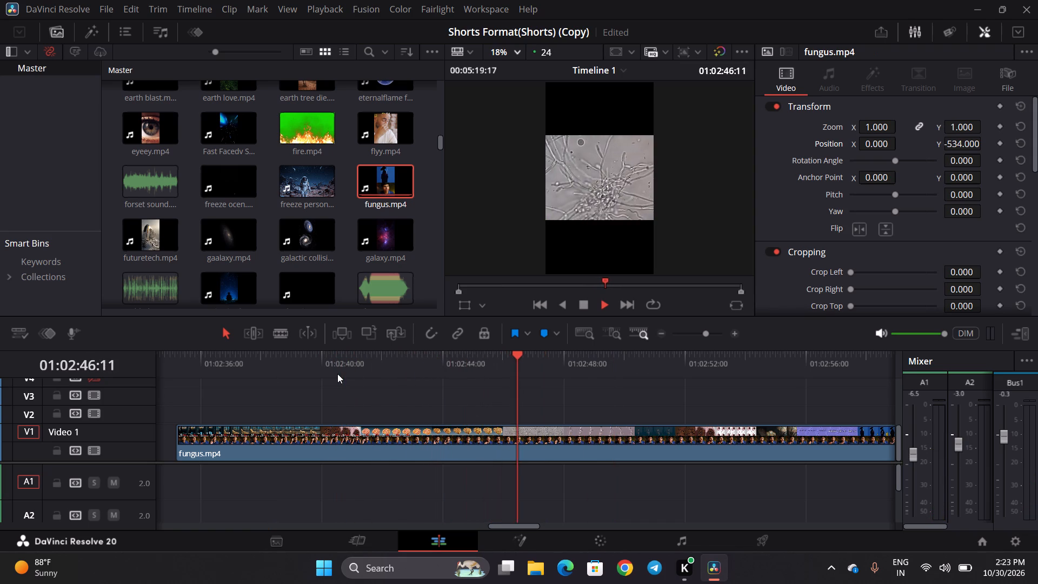
key("space")
left_click(248, 368)
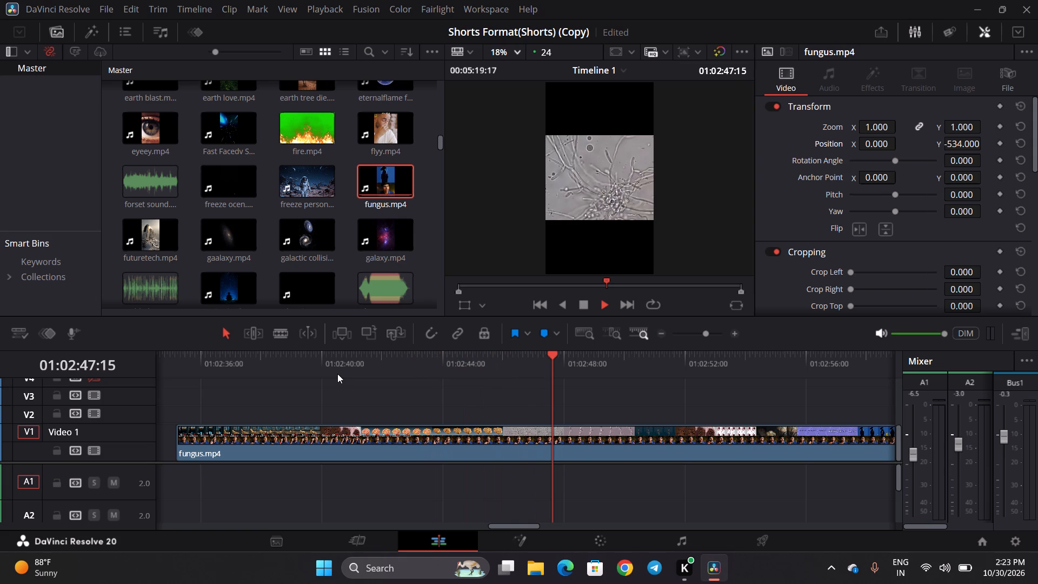
key("space")
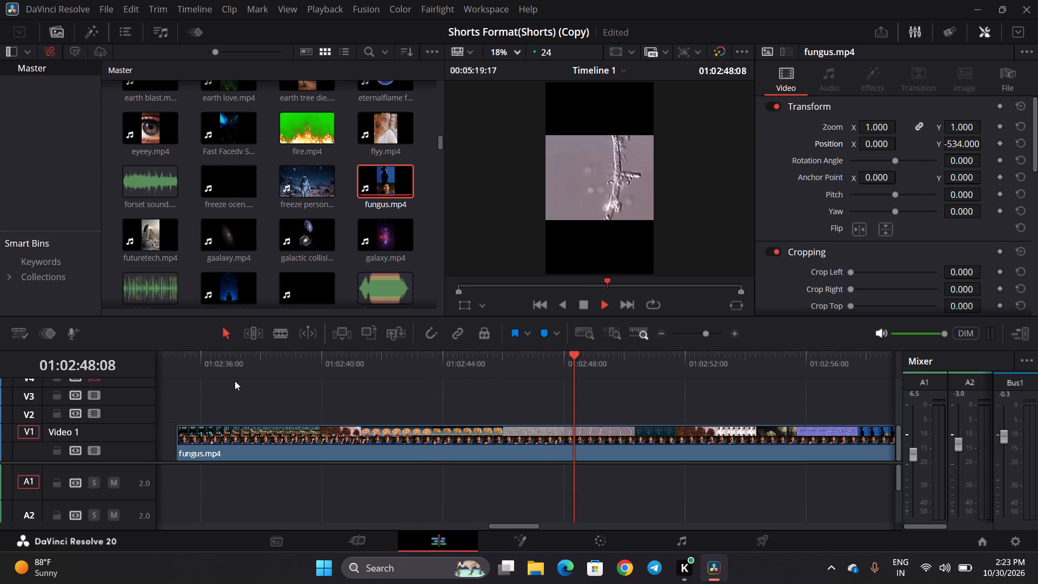
key("space")
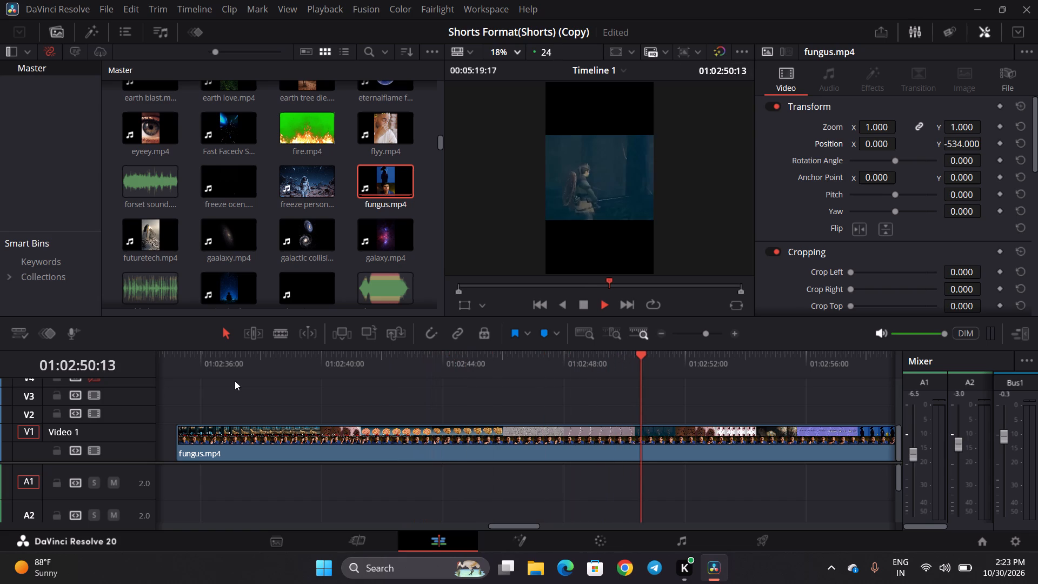
Search the effects for "fill" and apply Blanking Fill to the fungus.mp4 clip on V1.
left_click(471, 429)
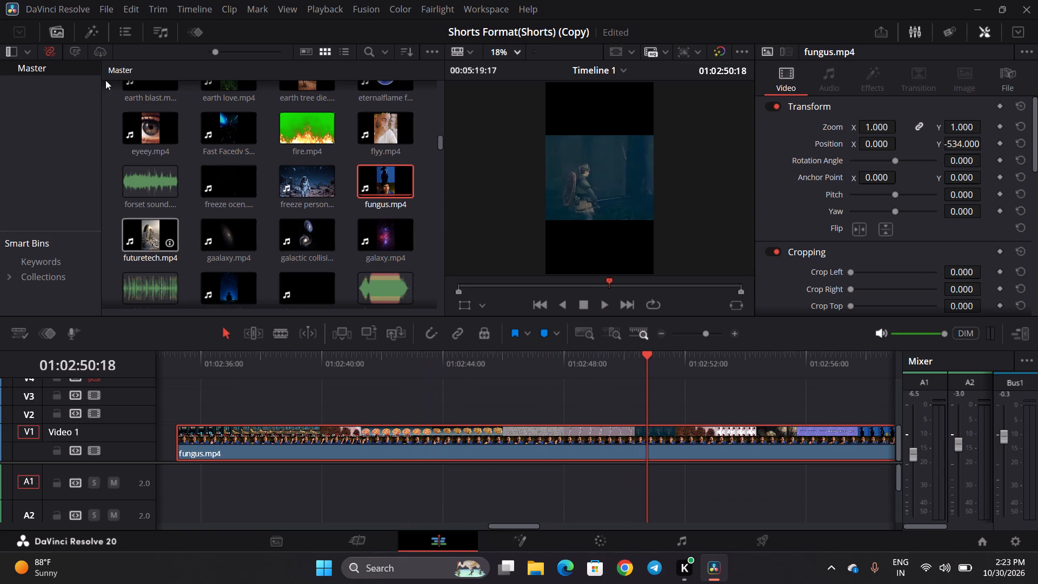
left_click(86, 30)
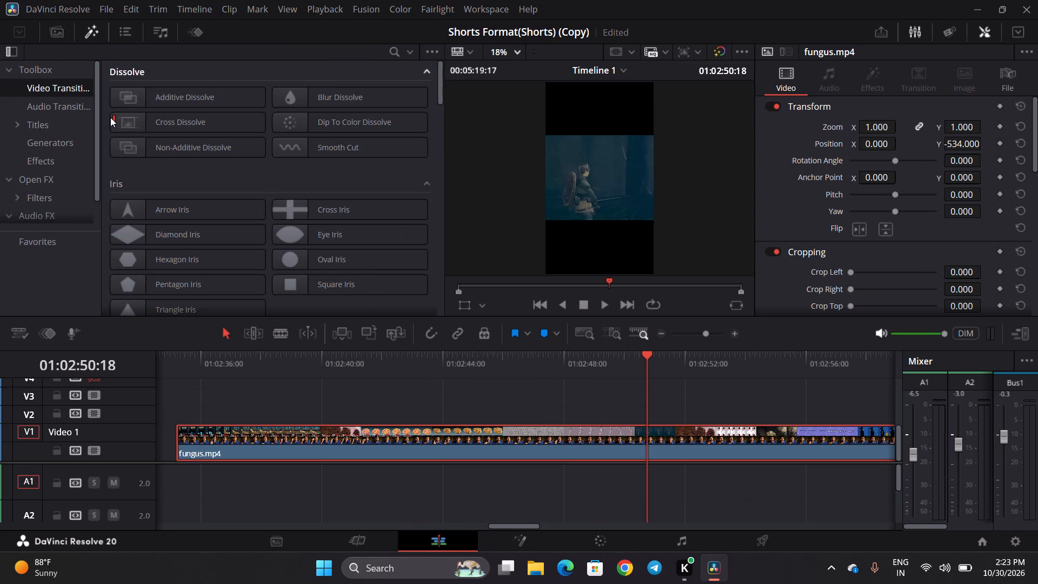
left_click(30, 180)
left_click(38, 195)
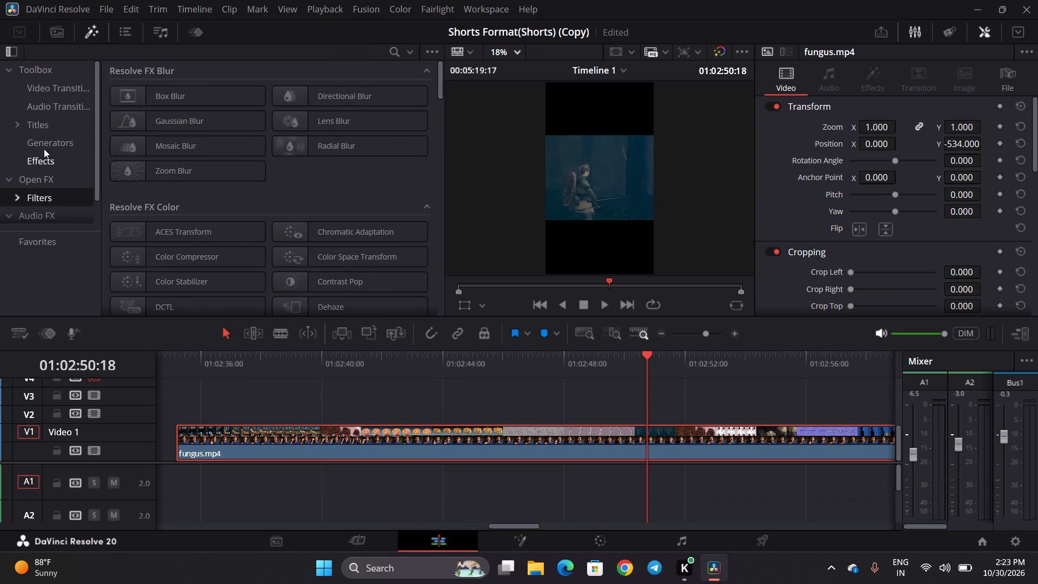
left_click(47, 123)
left_click(46, 164)
left_click(46, 171)
left_click(388, 49)
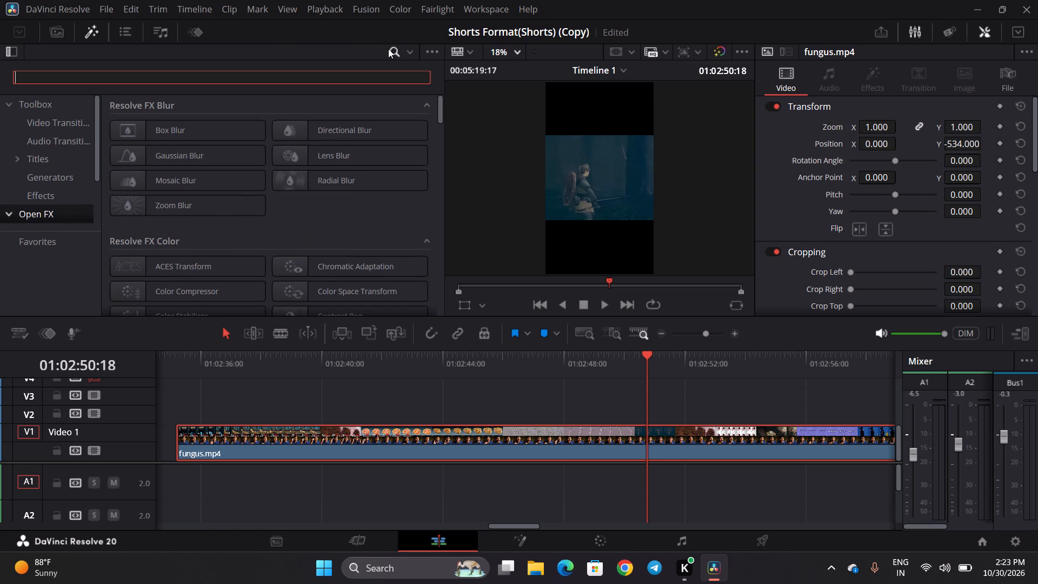
type("fi")
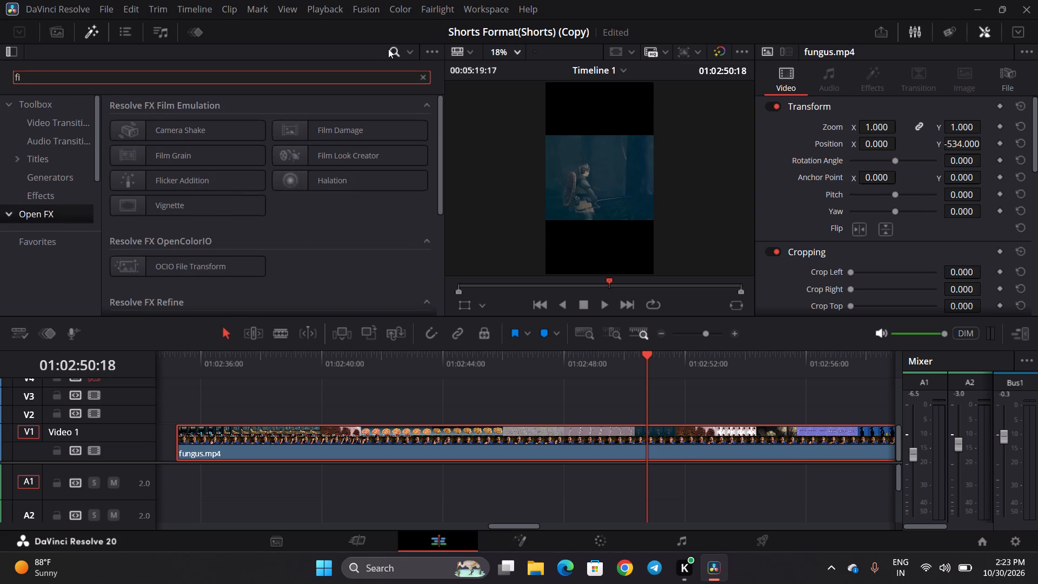
type("ll")
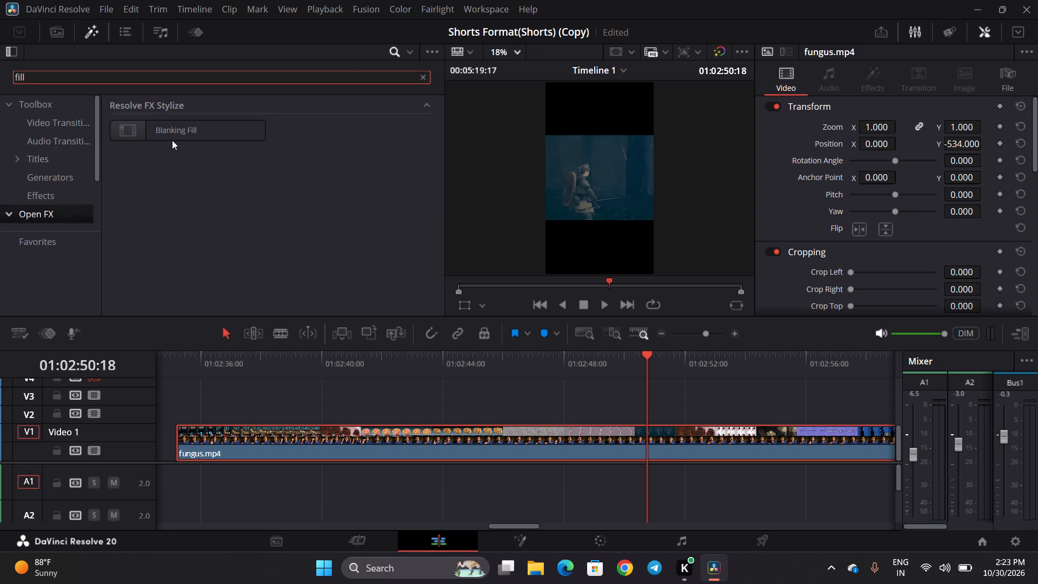
left_click_drag(163, 133, 411, 432)
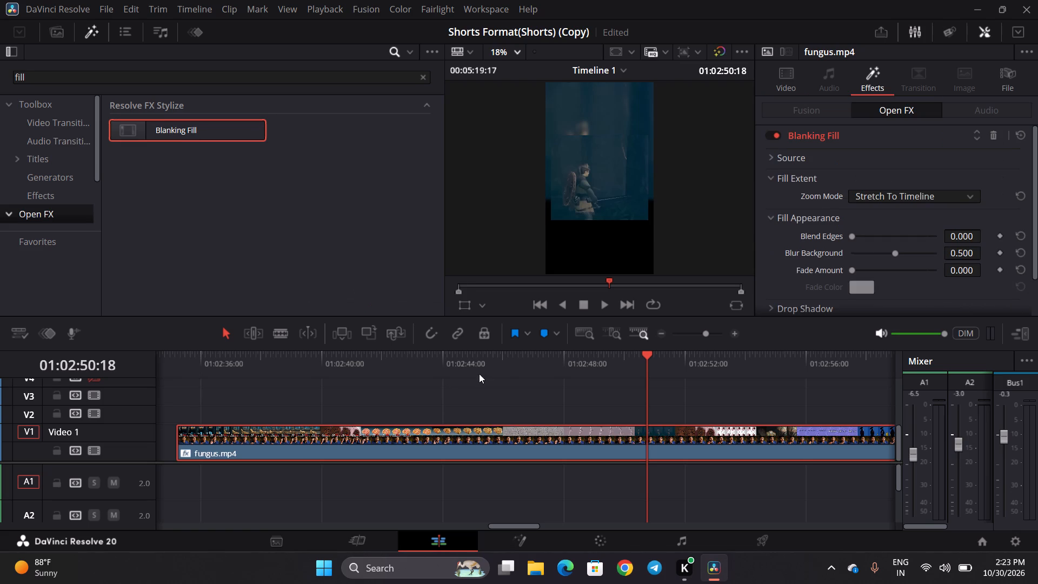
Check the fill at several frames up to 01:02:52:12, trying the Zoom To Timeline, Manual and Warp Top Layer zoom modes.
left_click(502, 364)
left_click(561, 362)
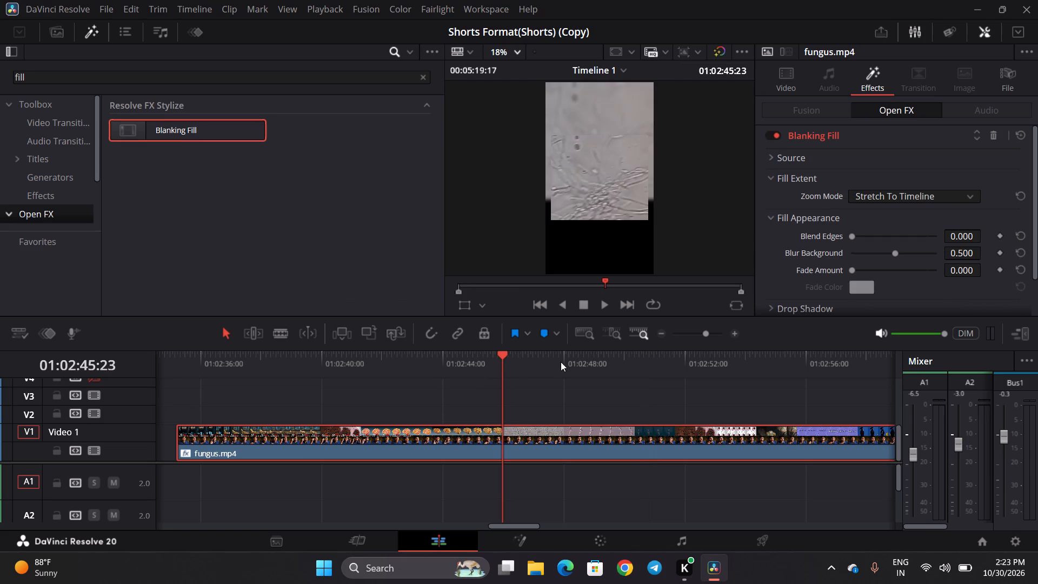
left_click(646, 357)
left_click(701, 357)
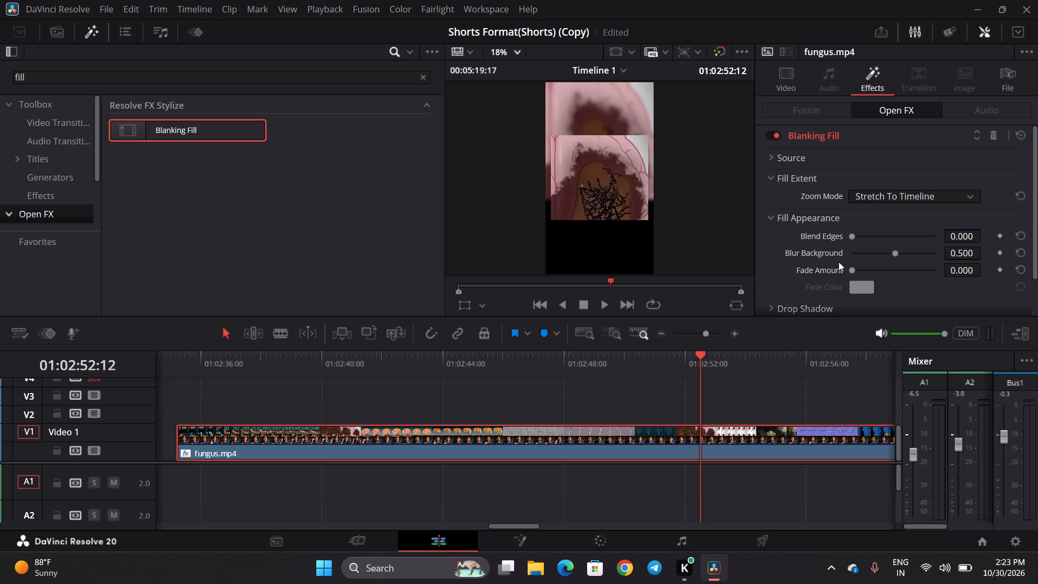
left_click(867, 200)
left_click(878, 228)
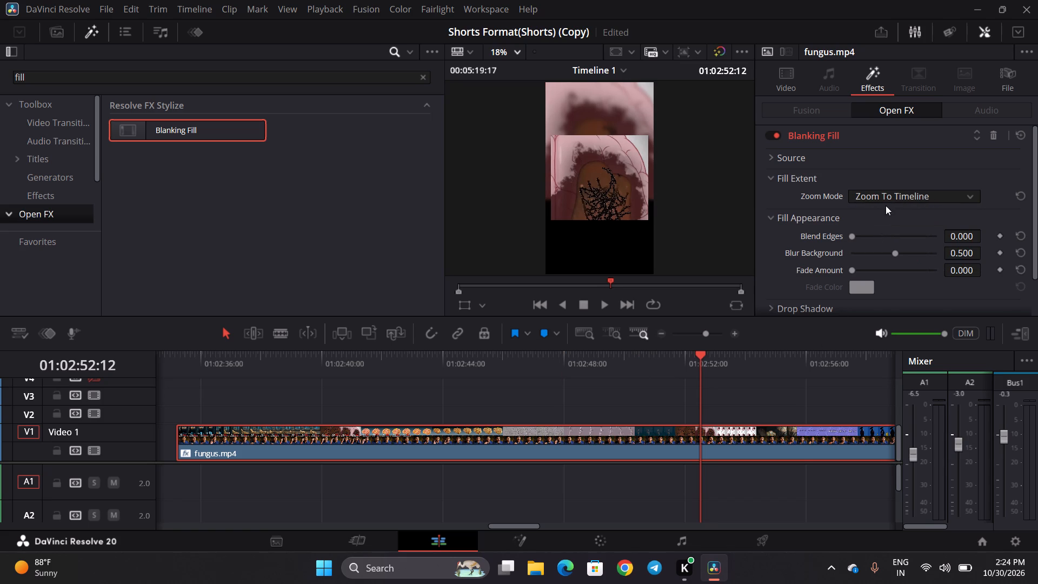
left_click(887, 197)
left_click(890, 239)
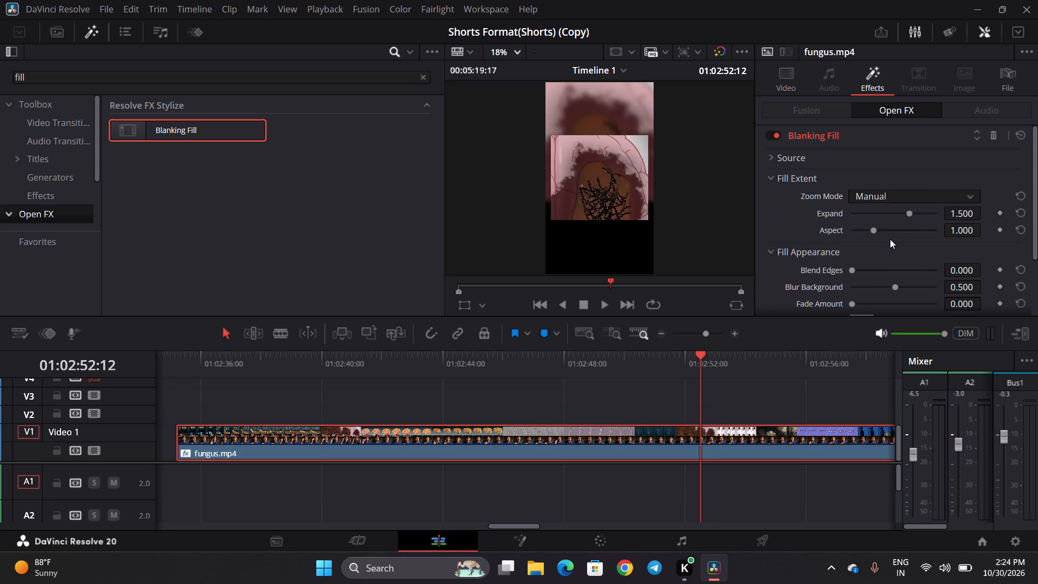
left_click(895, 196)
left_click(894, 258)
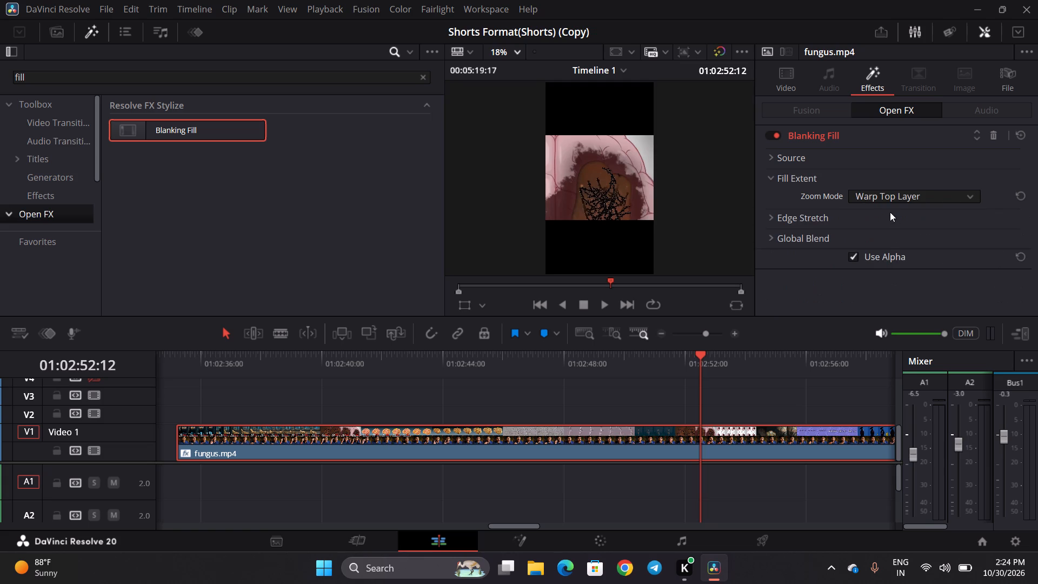
Set the Blanking Fill source crop to -0.100 for left, right, top and bottom.
left_click(811, 158)
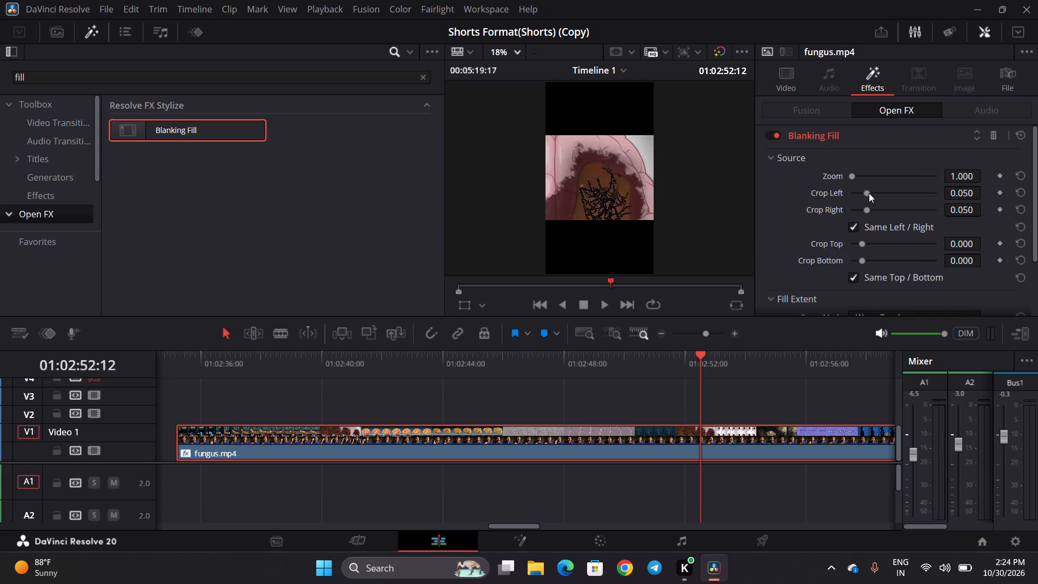
left_click_drag(869, 193, 987, 195)
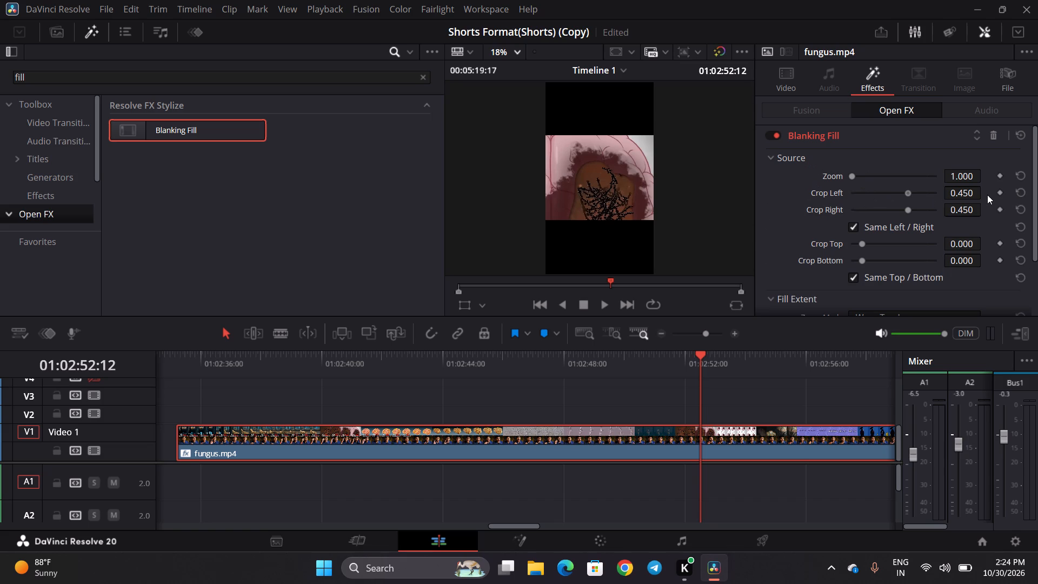
left_click_drag(987, 195, 700, 195)
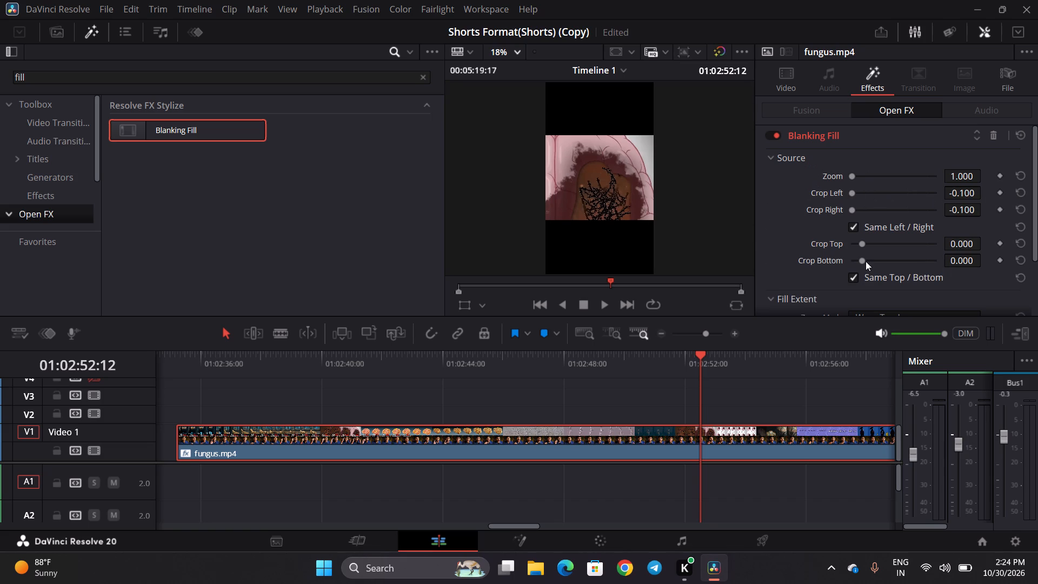
left_click_drag(862, 241, 822, 240)
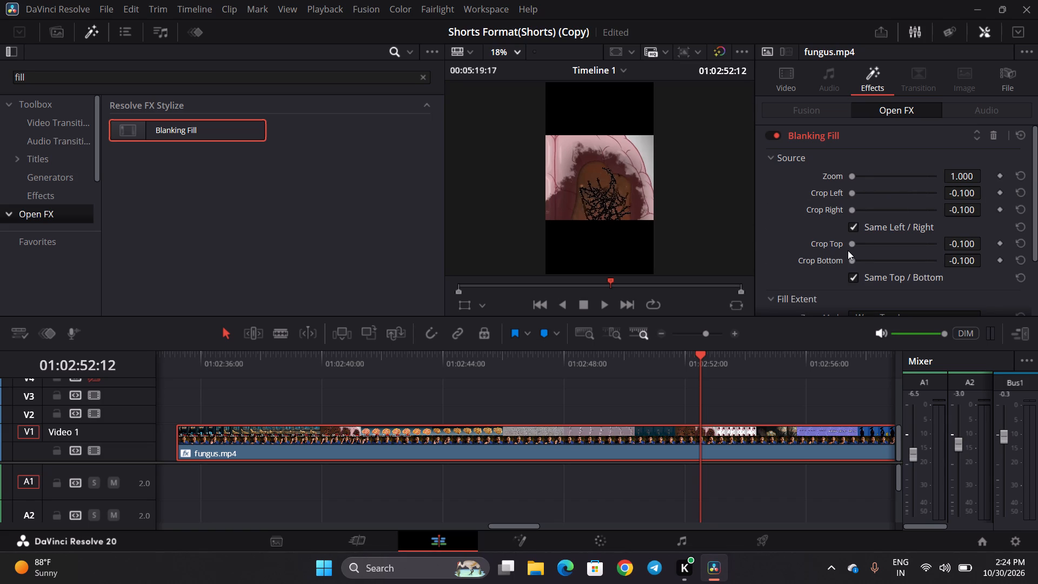
Set the Blanking Fill zoom mode to Stretch To Timeline.
scroll(848, 250, "down", 2)
left_click(873, 238)
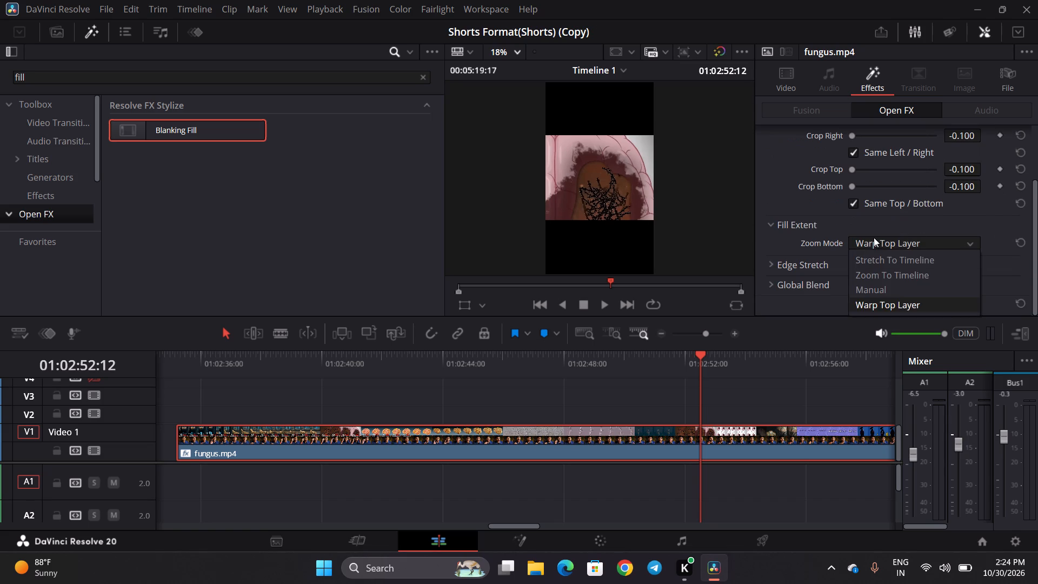
left_click(875, 253)
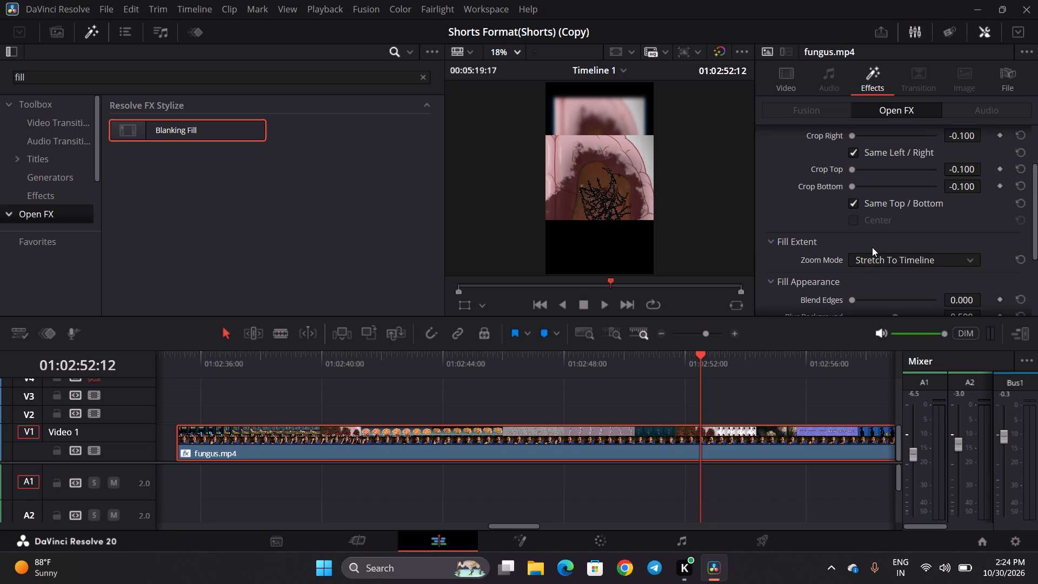
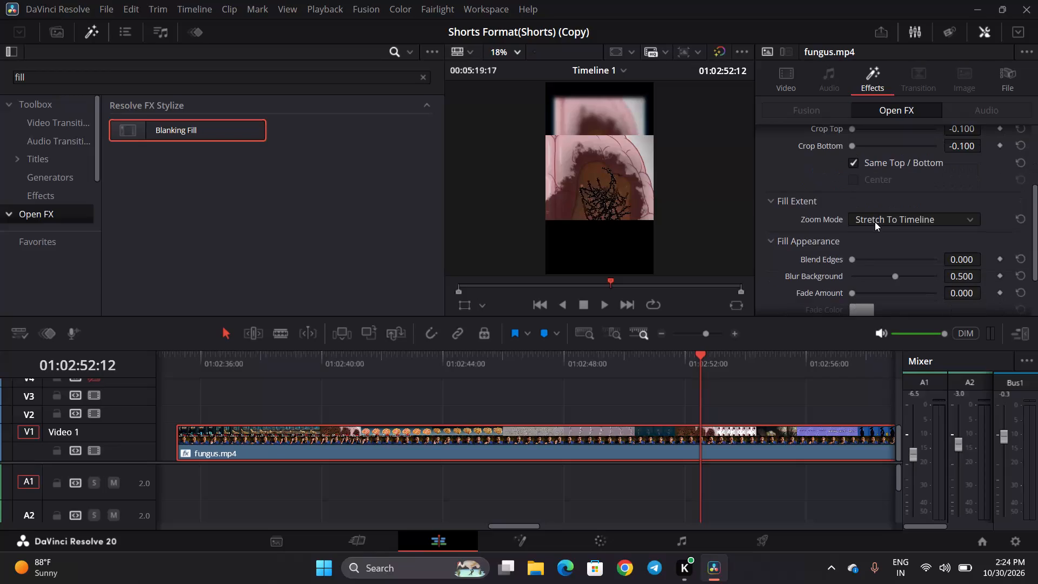
Set the Blanking Fill blend edges to 0.457 and the background blur to 1.000.
left_click_drag(853, 258, 890, 260)
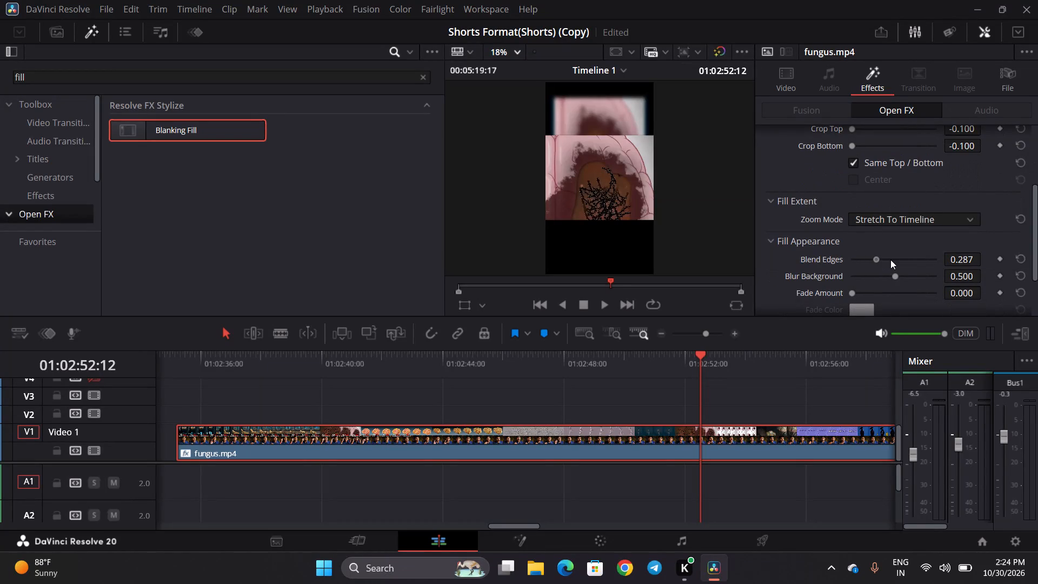
left_click_drag(890, 260, 894, 275)
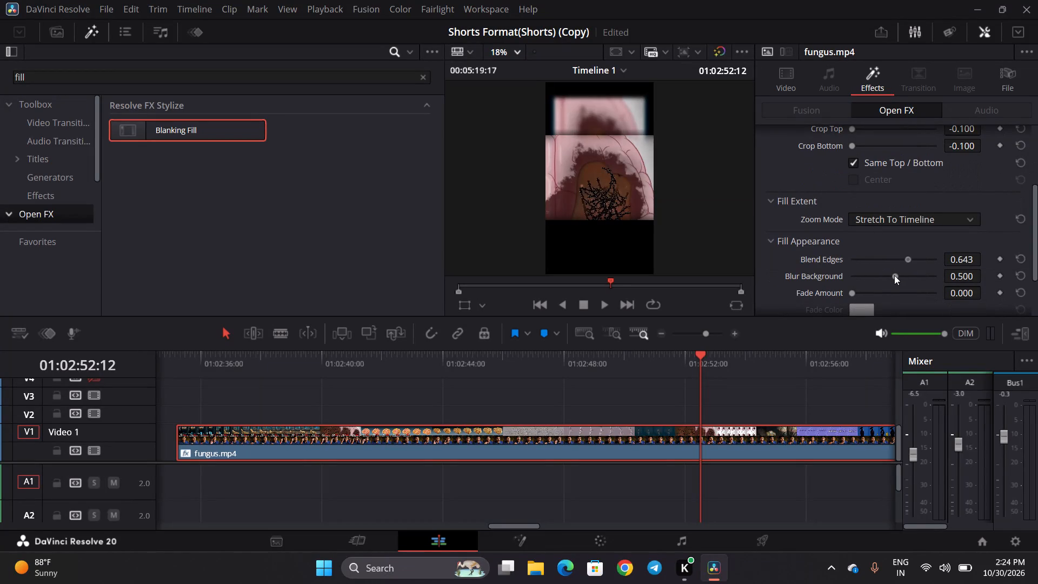
left_click_drag(894, 275, 893, 275)
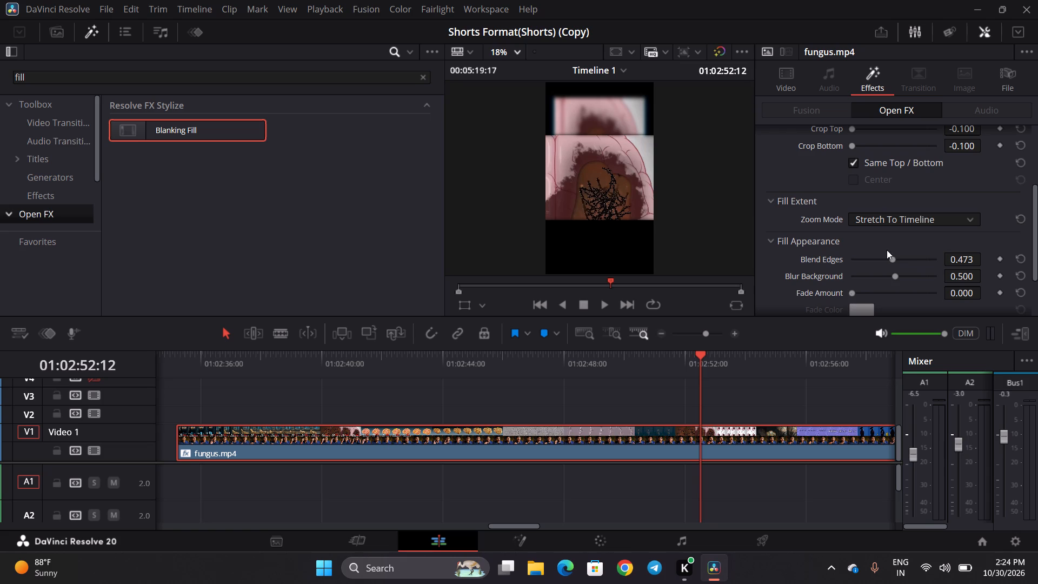
left_click(893, 261)
left_click_drag(894, 274, 931, 278)
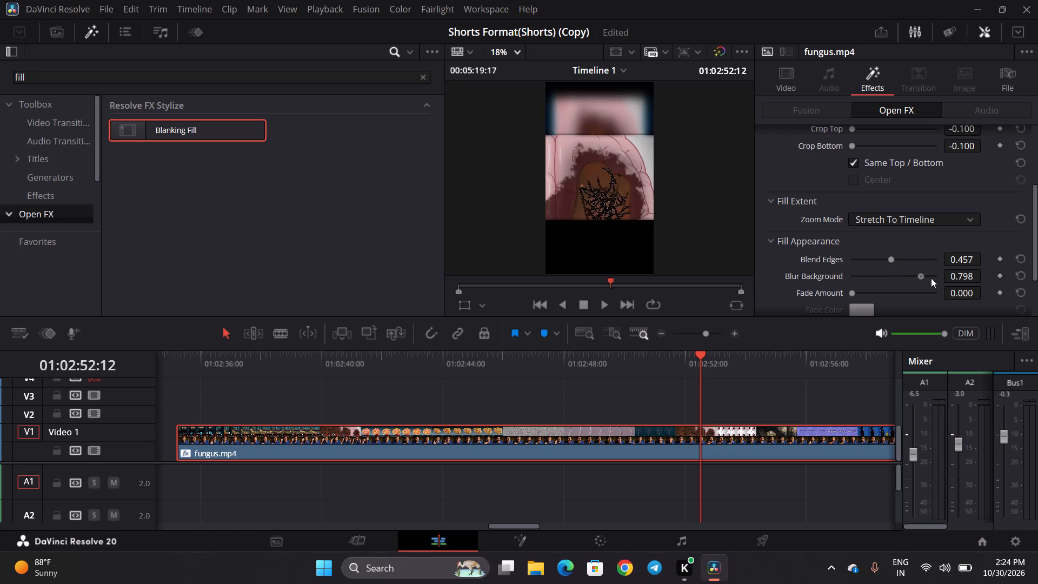
left_click_drag(931, 278, 955, 282)
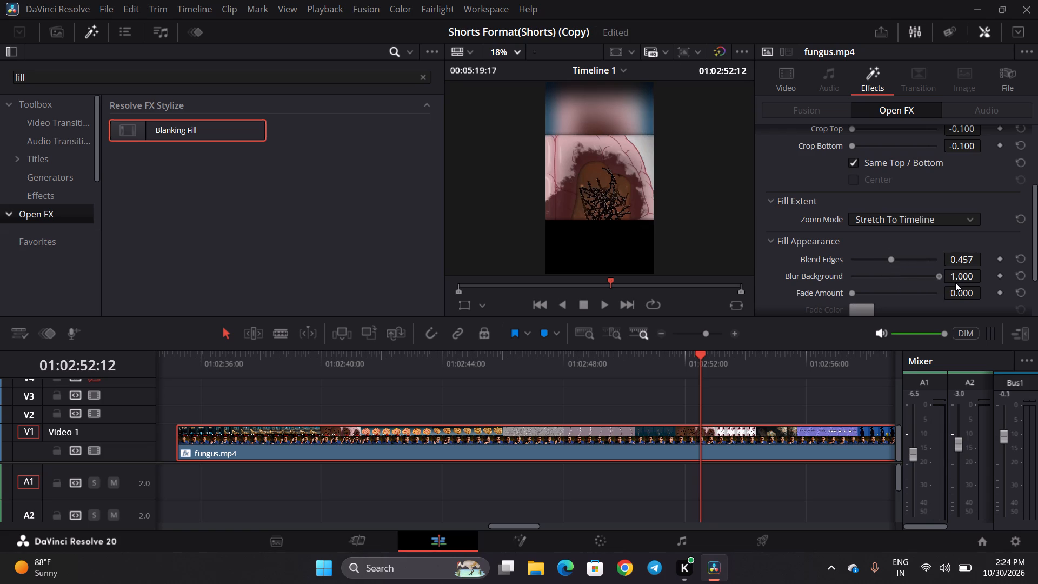
left_click_drag(955, 282, 958, 282)
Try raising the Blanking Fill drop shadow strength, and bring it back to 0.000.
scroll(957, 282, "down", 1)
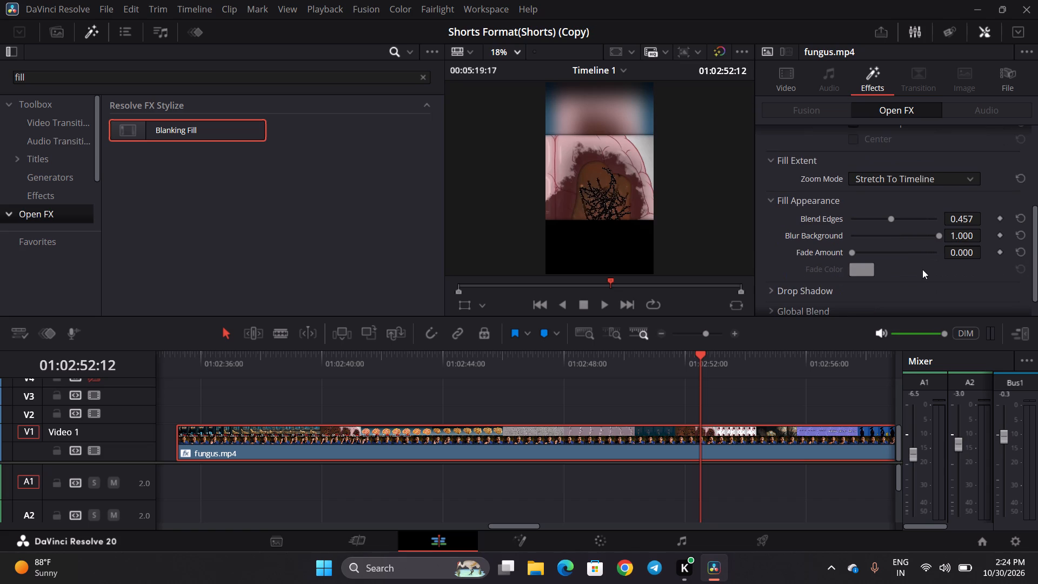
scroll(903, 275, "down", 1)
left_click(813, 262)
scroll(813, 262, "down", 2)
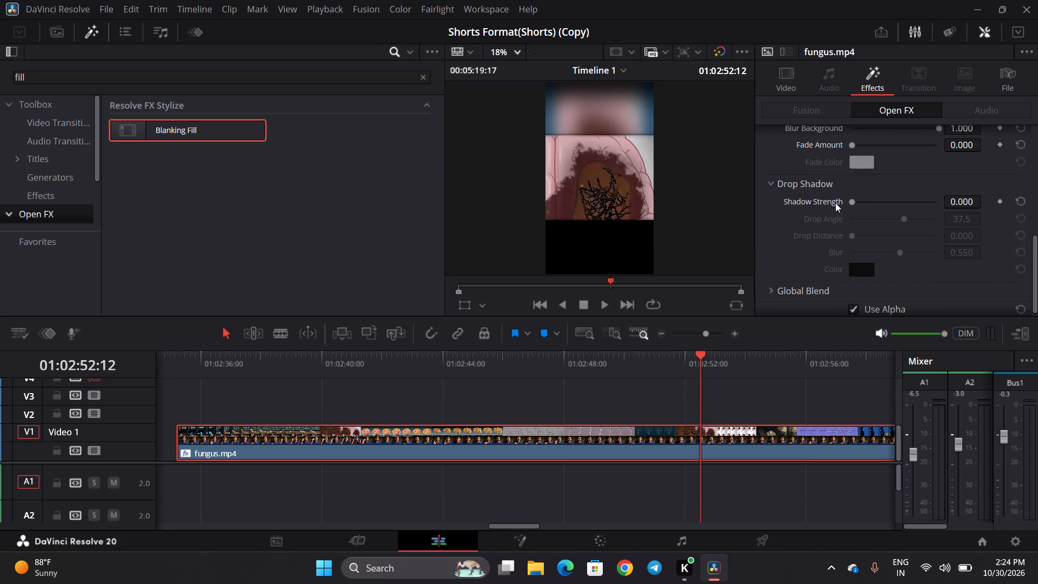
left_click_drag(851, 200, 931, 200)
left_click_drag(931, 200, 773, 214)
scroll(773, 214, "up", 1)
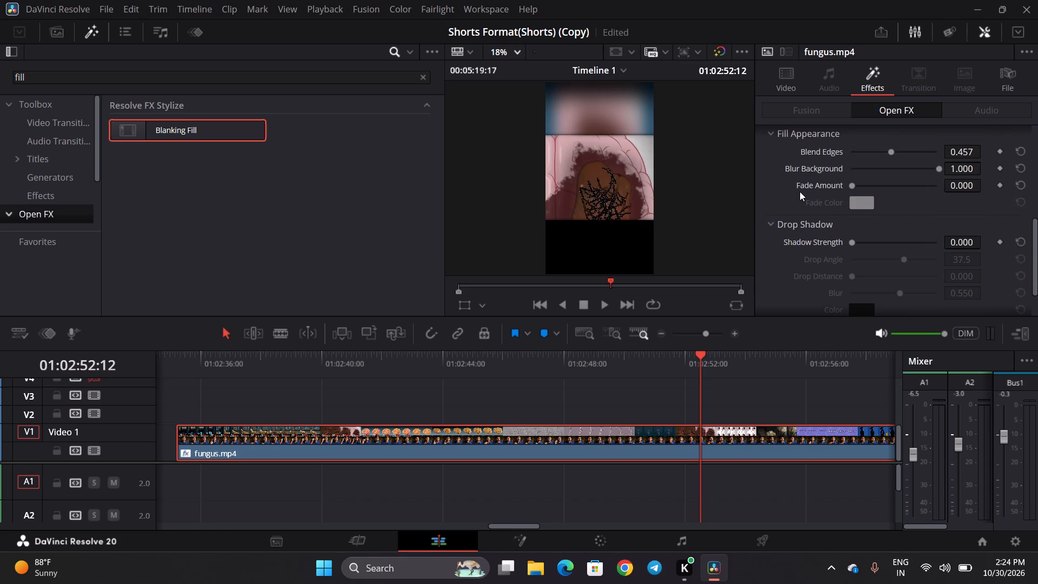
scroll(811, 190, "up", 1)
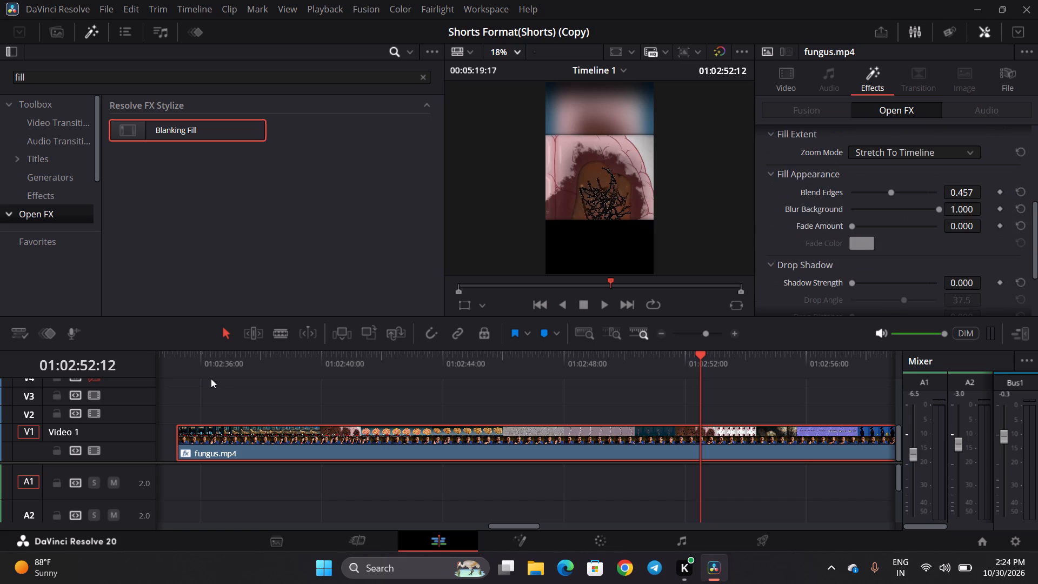
Play the fungus.mp4 clip from its start to about 01:02:40:02 to check the blurred fill.
left_click(184, 365)
left_click(178, 363)
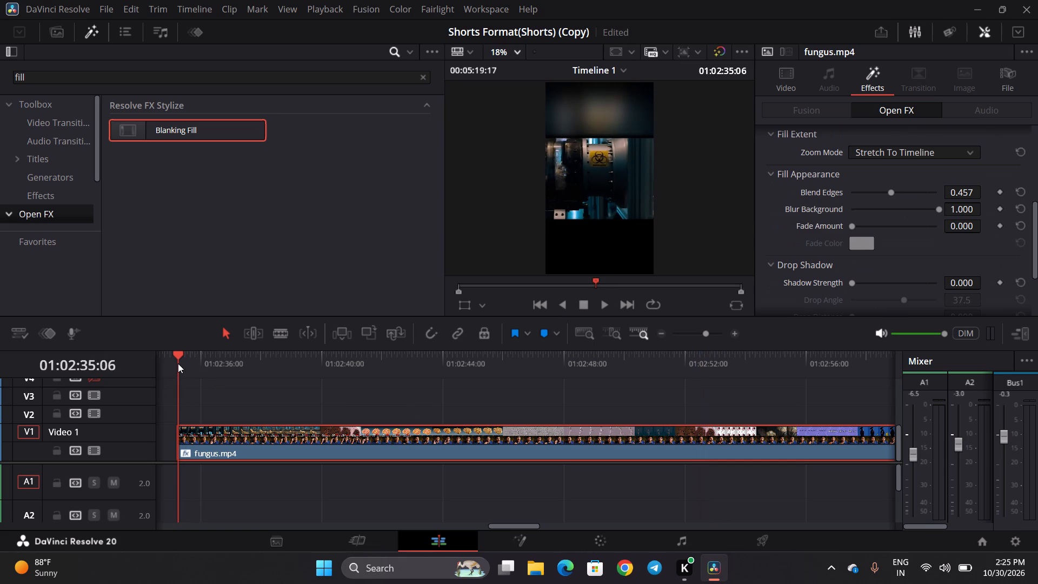
key("space")
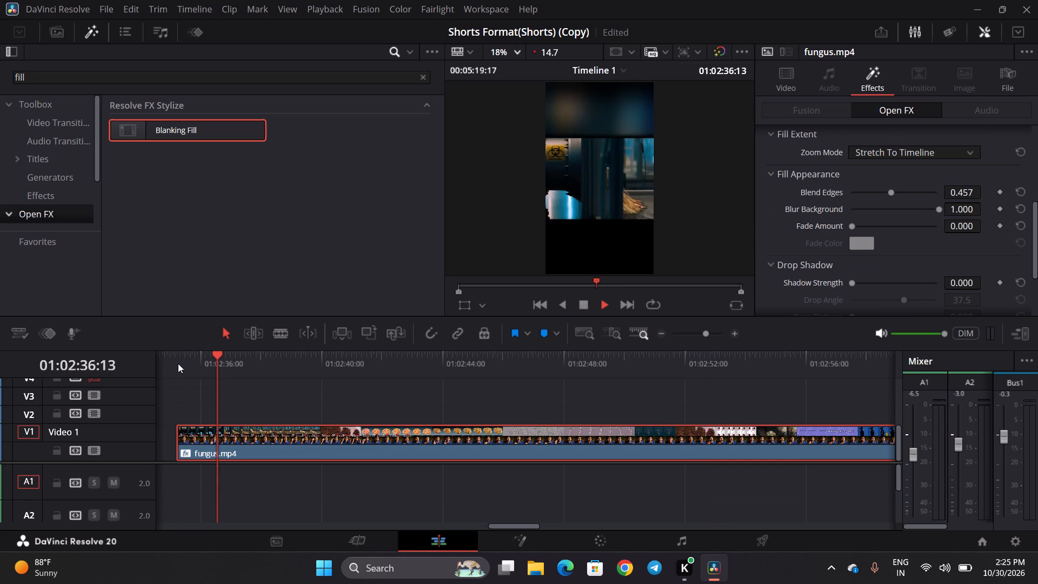
key("space")
key("space")
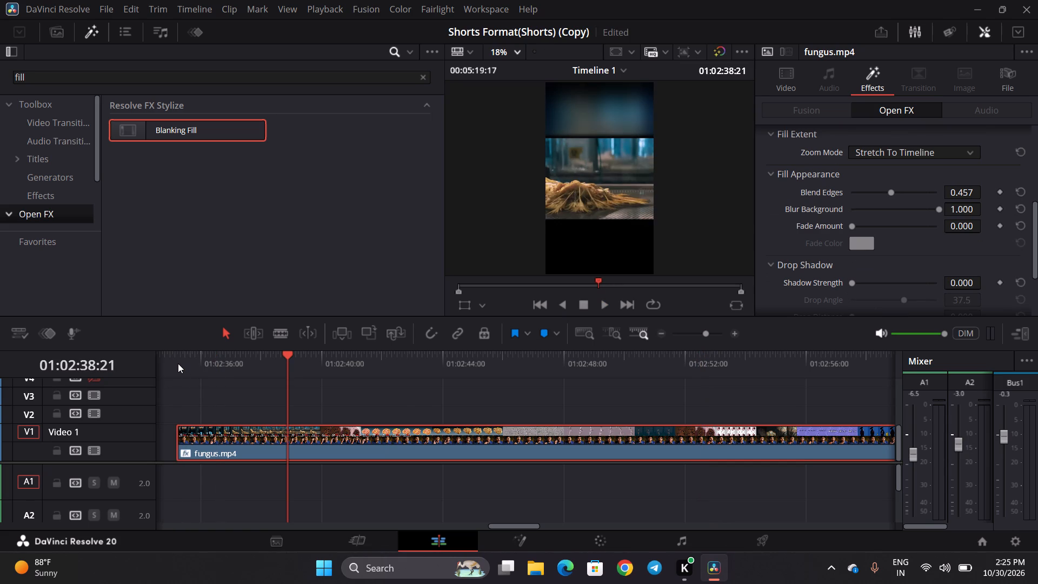
key("space")
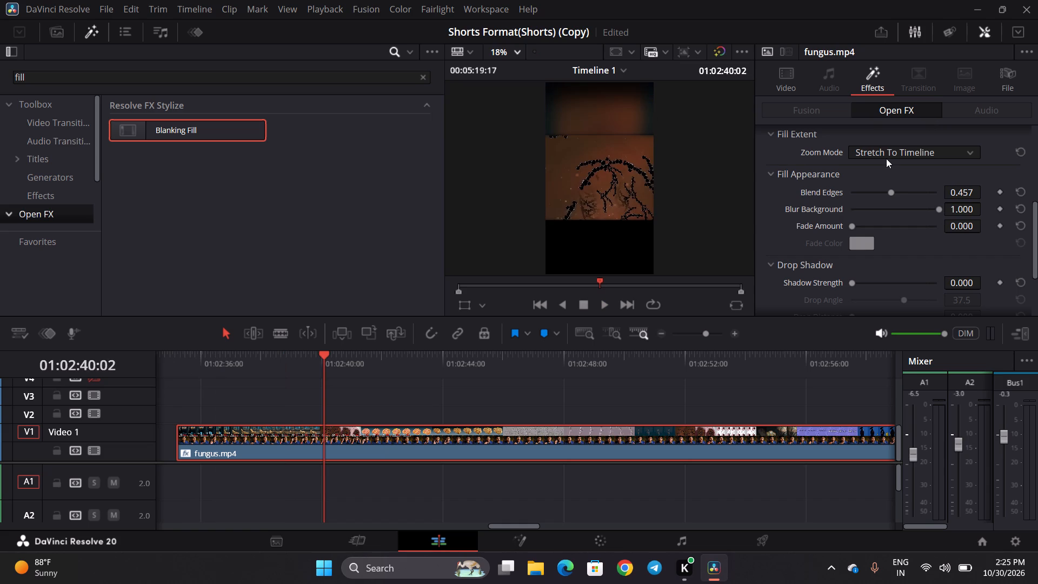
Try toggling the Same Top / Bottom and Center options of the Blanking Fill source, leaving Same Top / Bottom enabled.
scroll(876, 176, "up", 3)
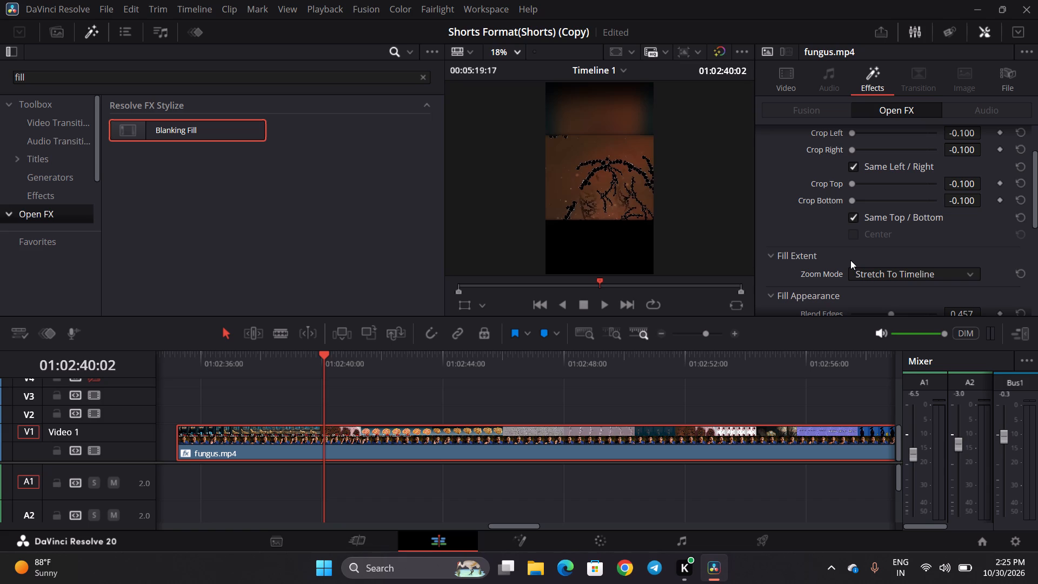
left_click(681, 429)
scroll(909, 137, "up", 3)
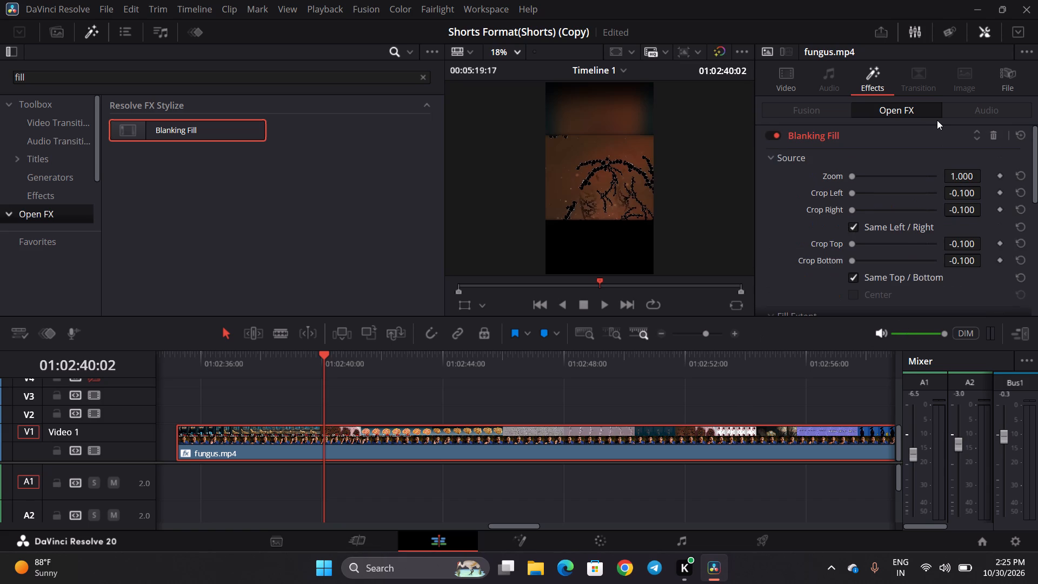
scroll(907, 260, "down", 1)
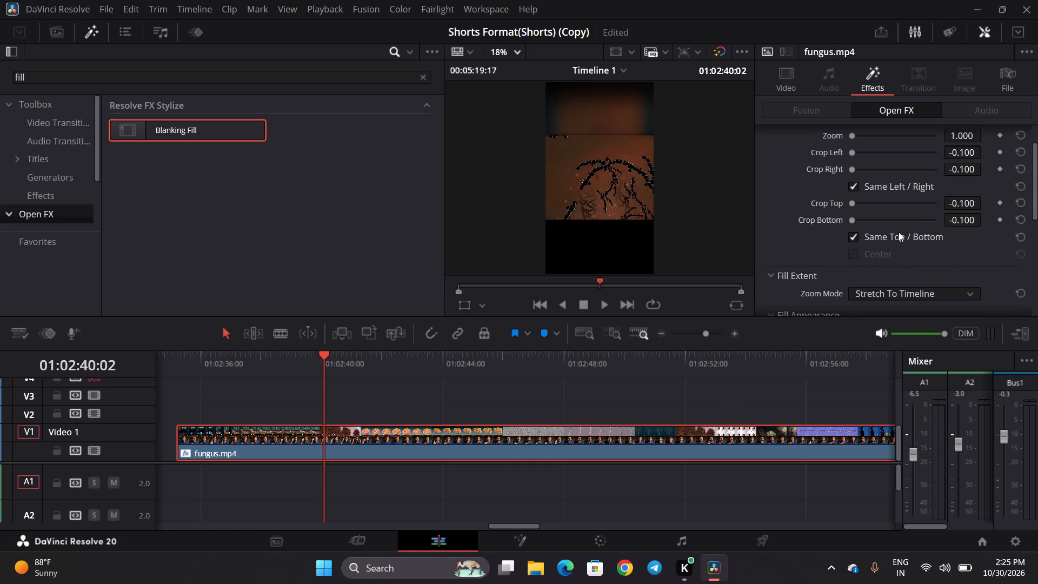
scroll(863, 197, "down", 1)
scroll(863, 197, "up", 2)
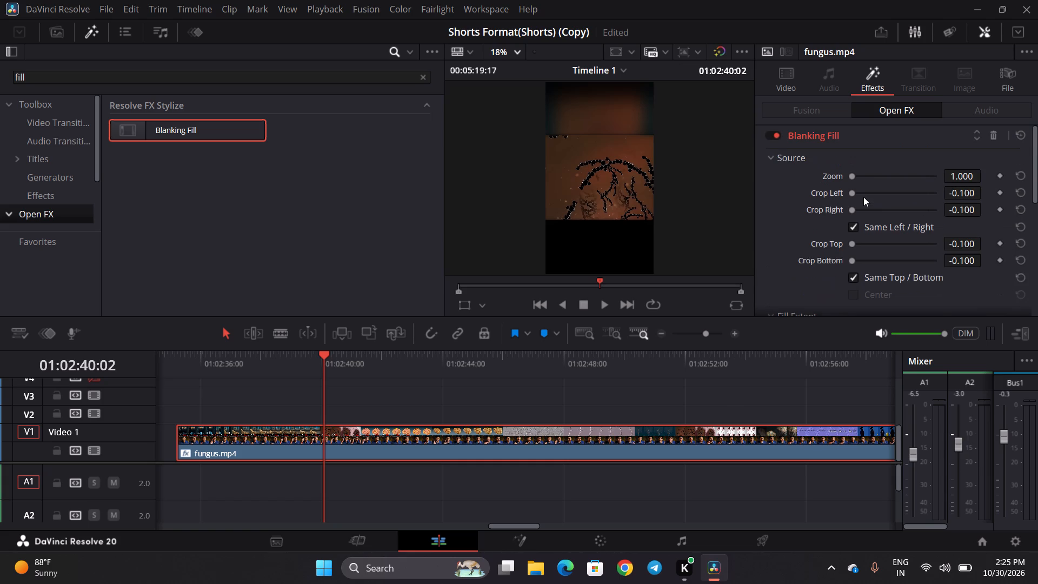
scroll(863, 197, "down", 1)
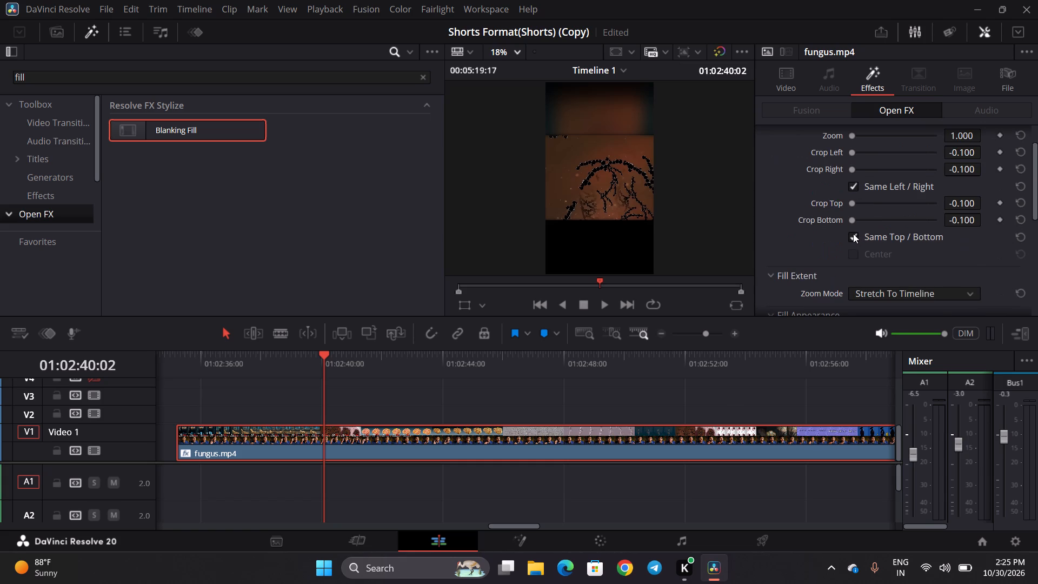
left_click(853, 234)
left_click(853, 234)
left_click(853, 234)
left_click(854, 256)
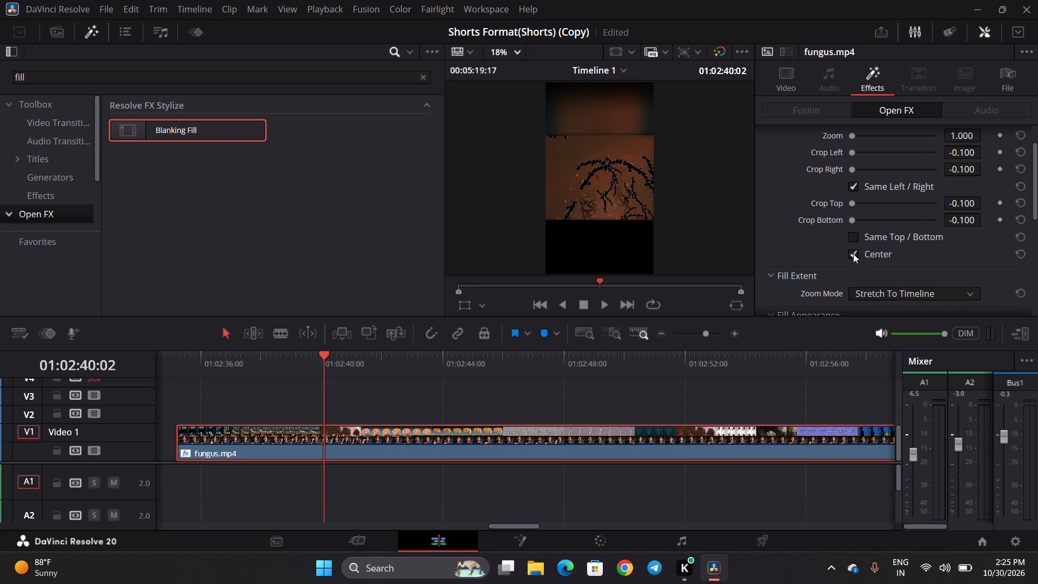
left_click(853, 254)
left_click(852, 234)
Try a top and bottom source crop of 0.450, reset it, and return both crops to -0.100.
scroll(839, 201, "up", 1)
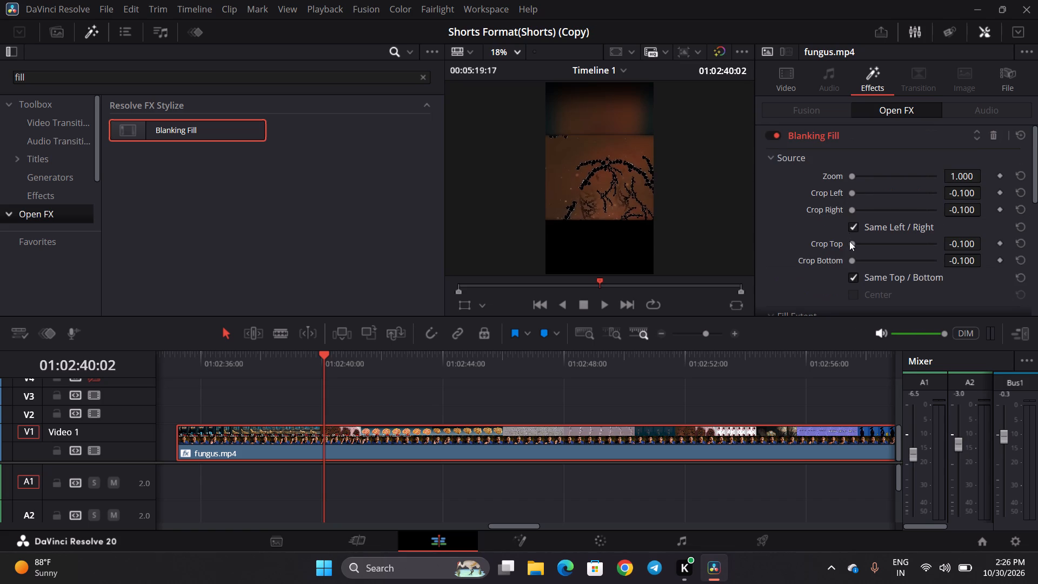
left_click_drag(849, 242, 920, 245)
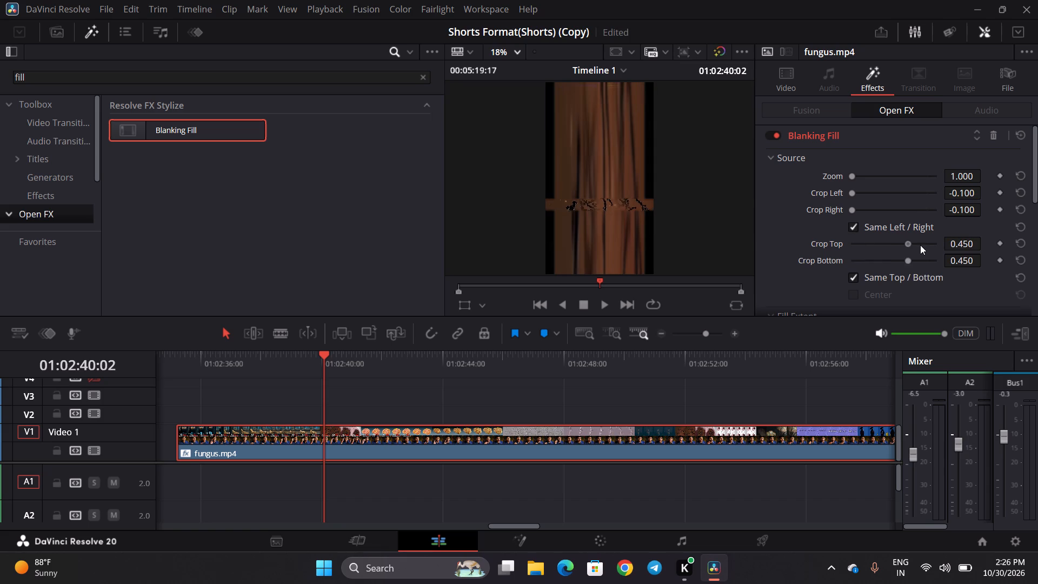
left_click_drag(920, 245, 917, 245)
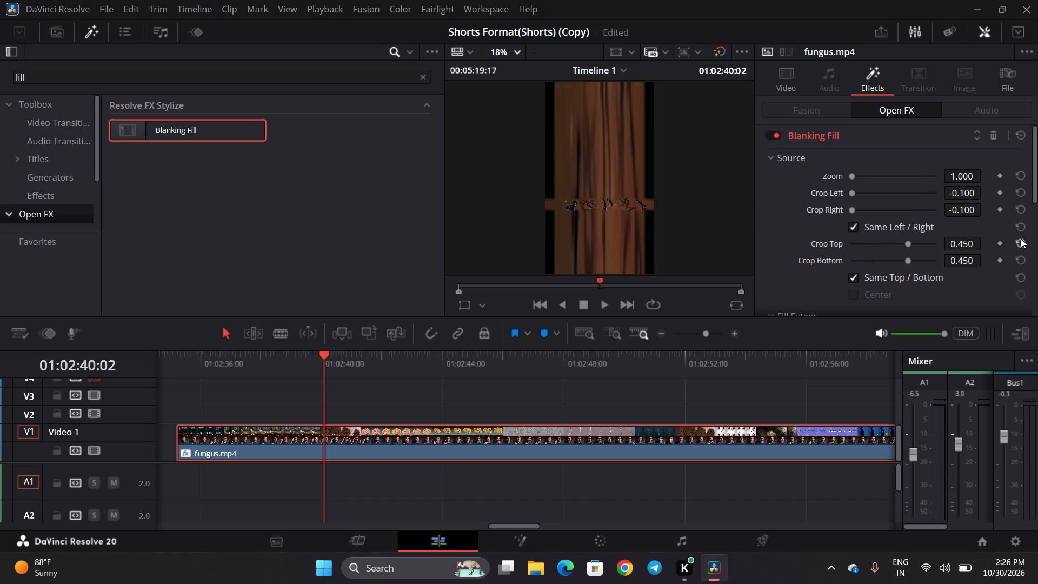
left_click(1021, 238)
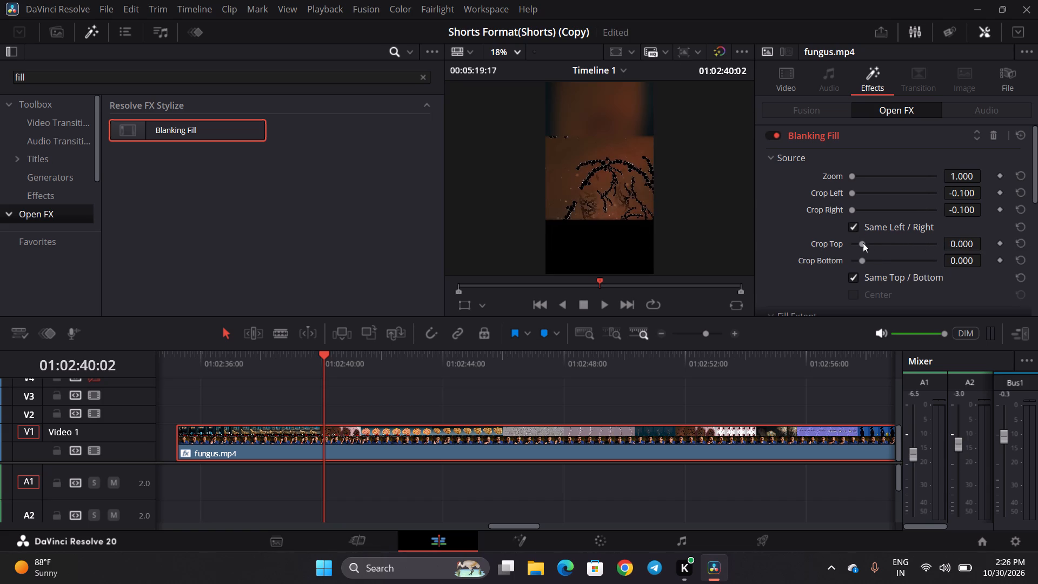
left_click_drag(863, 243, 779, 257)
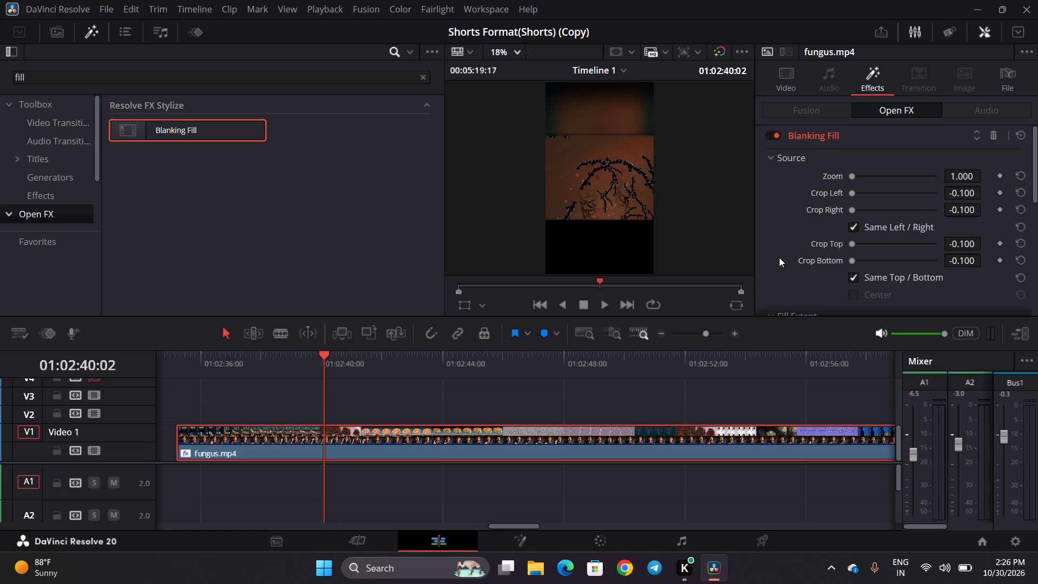
Play the fungus.mp4 clip from its start to about 01:02:57:10 to review the Blanking Fill result.
scroll(778, 256, "down", 2)
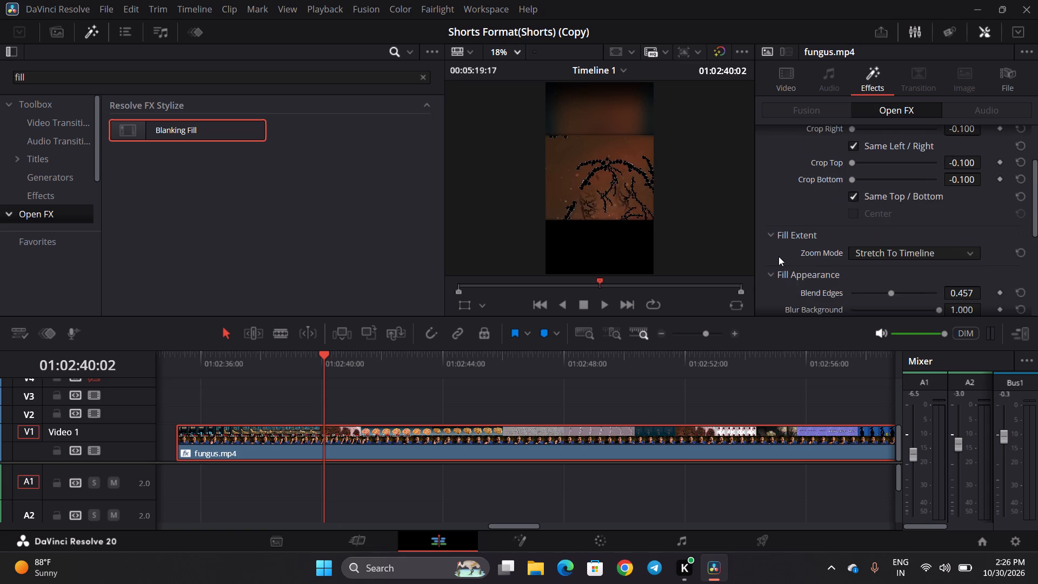
scroll(778, 256, "down", 2)
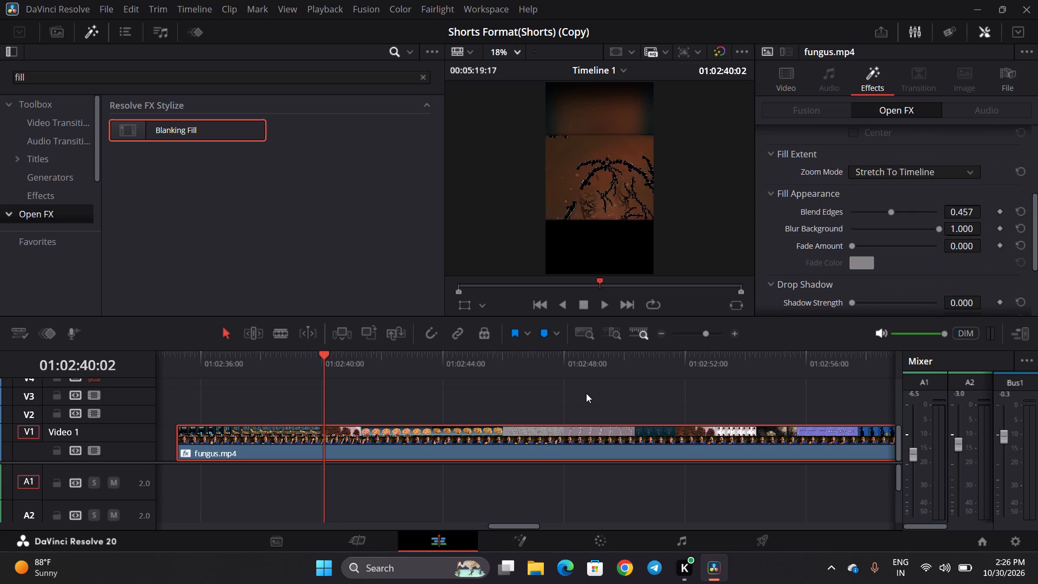
left_click(184, 366)
left_click(173, 369)
key("space")
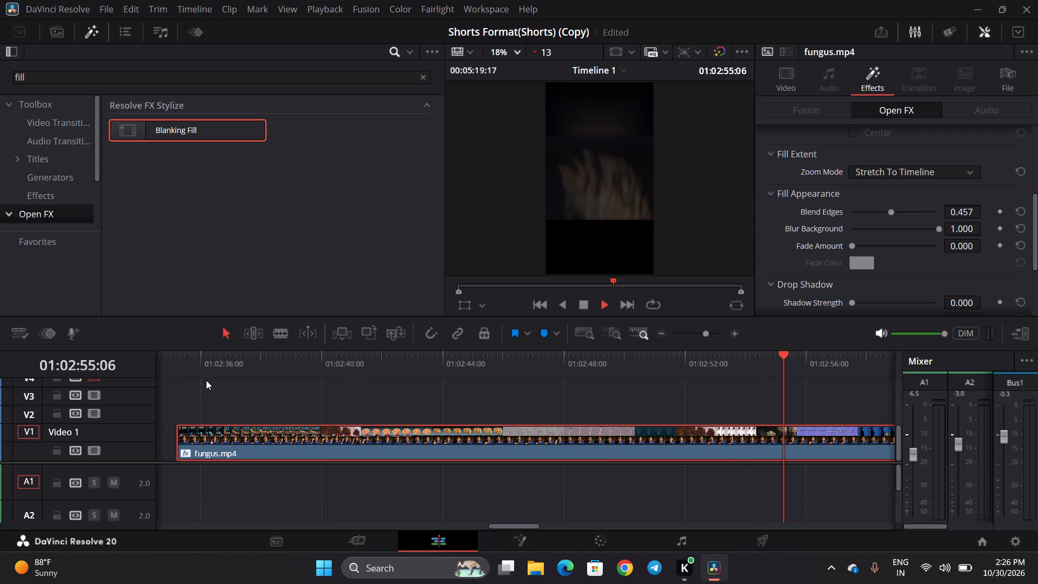
key("space")
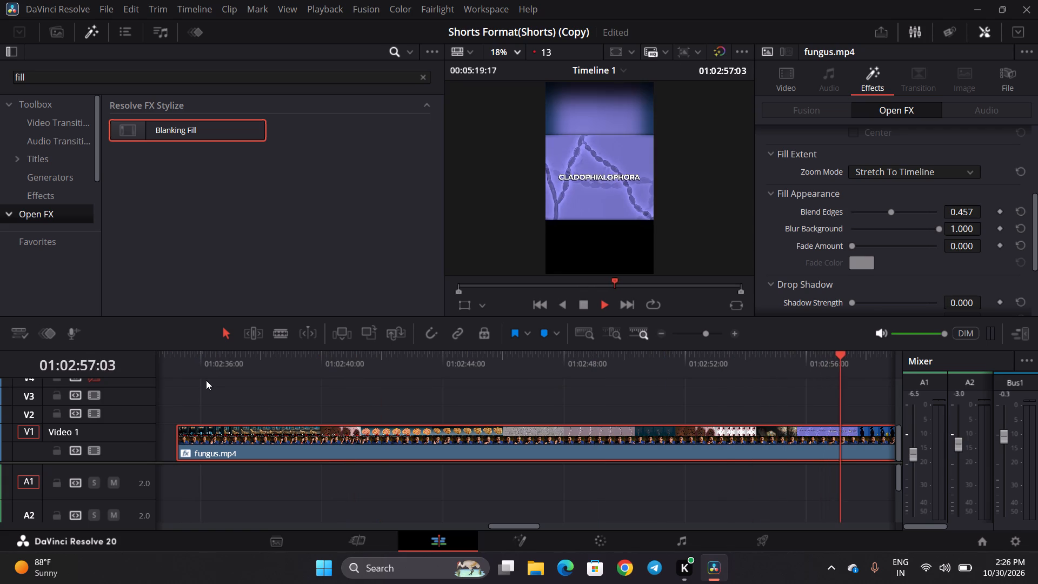
scroll(283, 405, "right", 2)
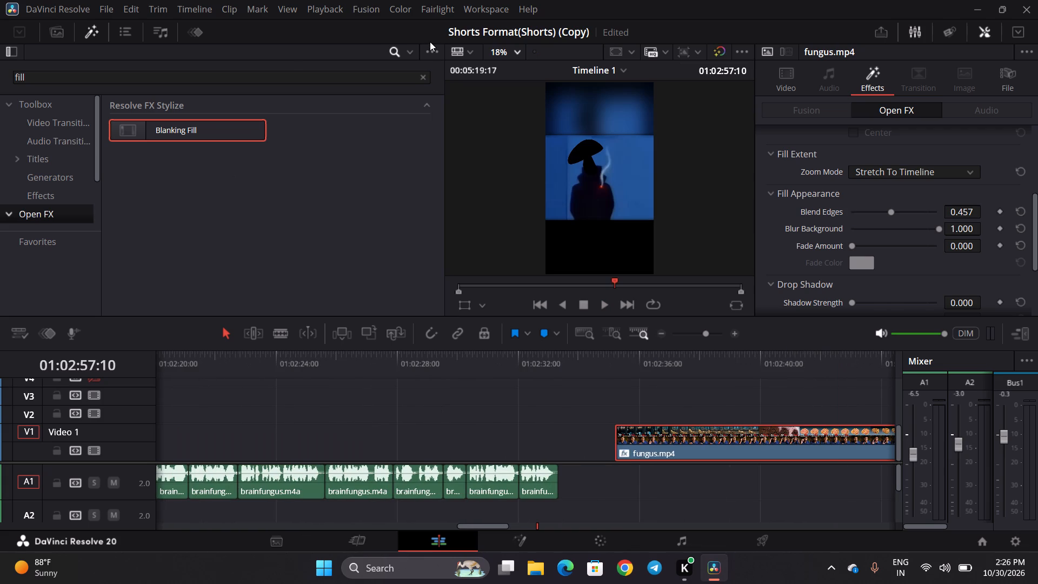
Clear the effects search and examine the fungus.mp4 clip's cropping settings near the start of the footage.
left_click(422, 76)
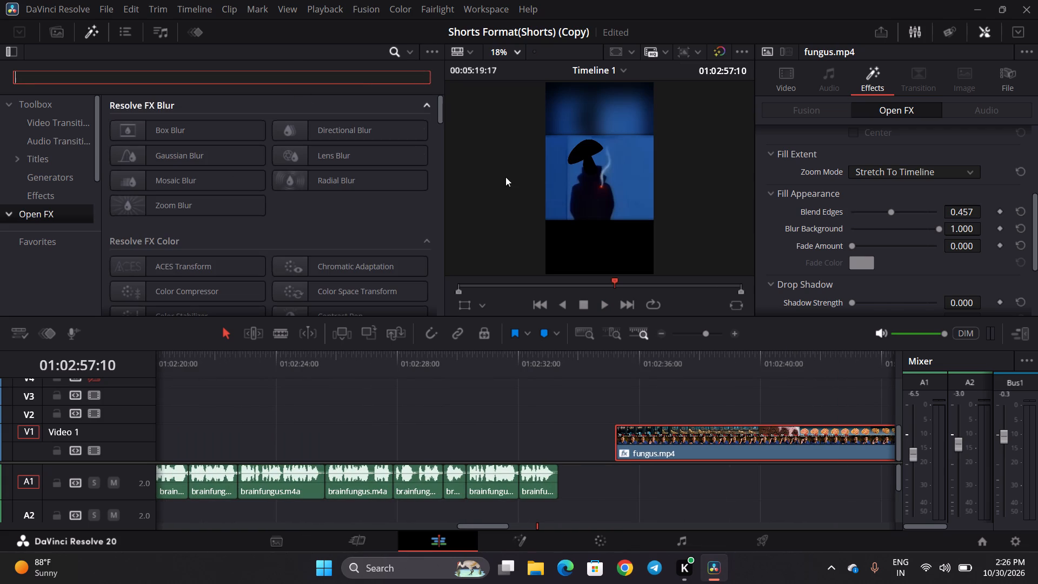
left_click(669, 367)
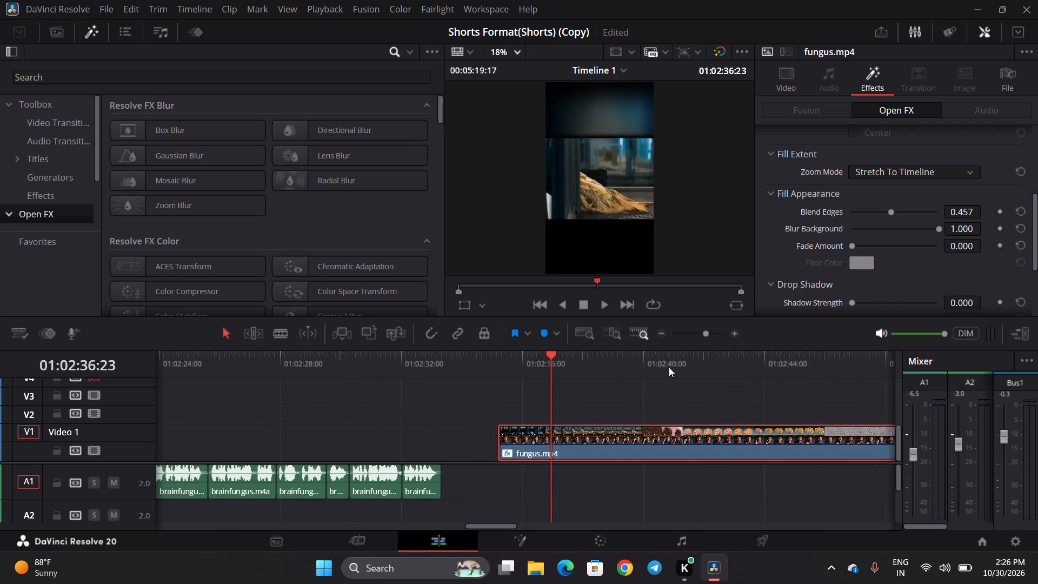
left_click(791, 72)
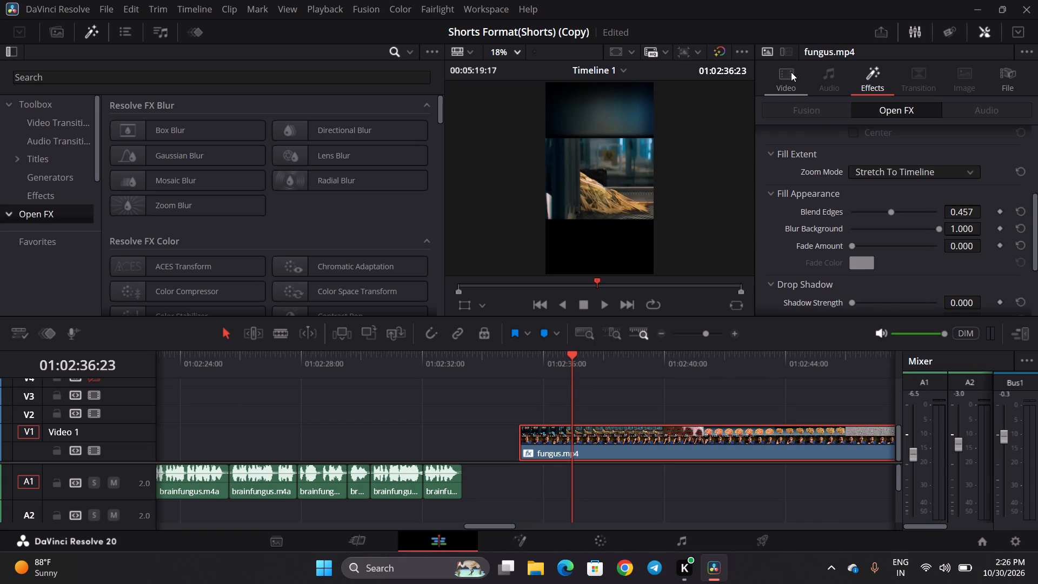
scroll(796, 186, "down", 2)
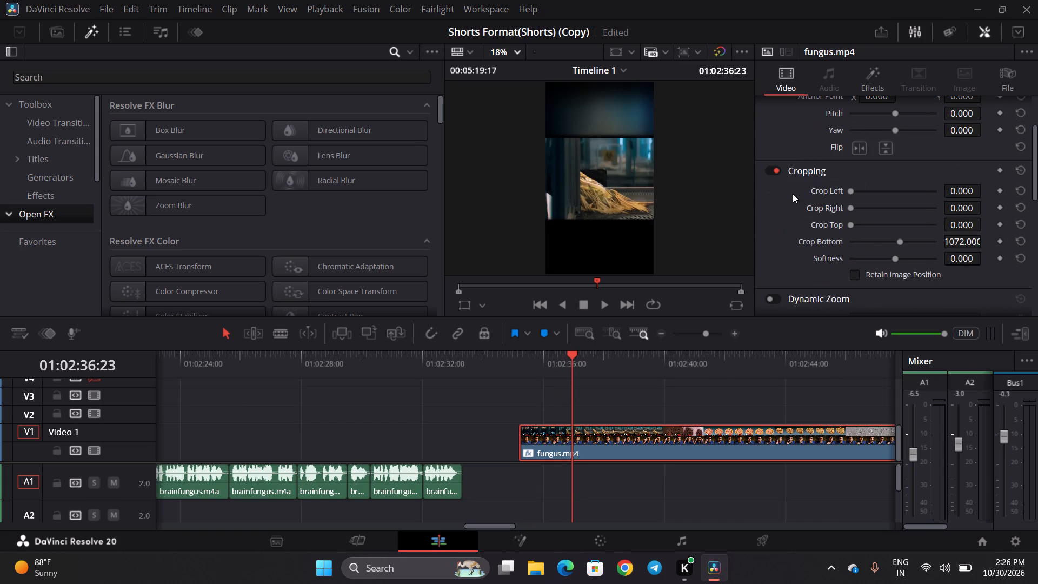
left_click(532, 367)
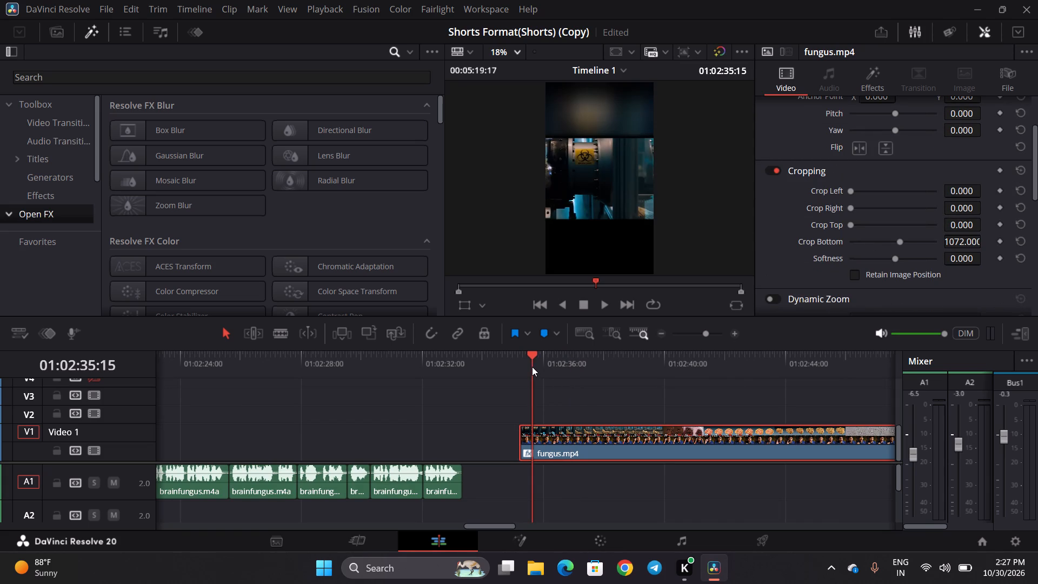
Play the brainfungus.m4a narration from its start to about 01:00:52:22.
scroll(540, 442, "right", 7)
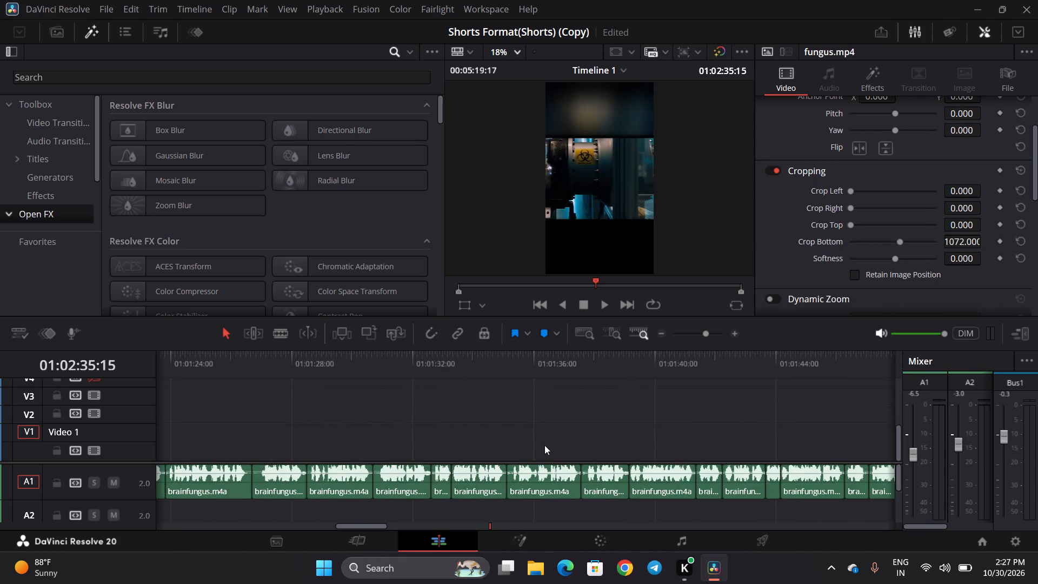
scroll(544, 445, "right", 1)
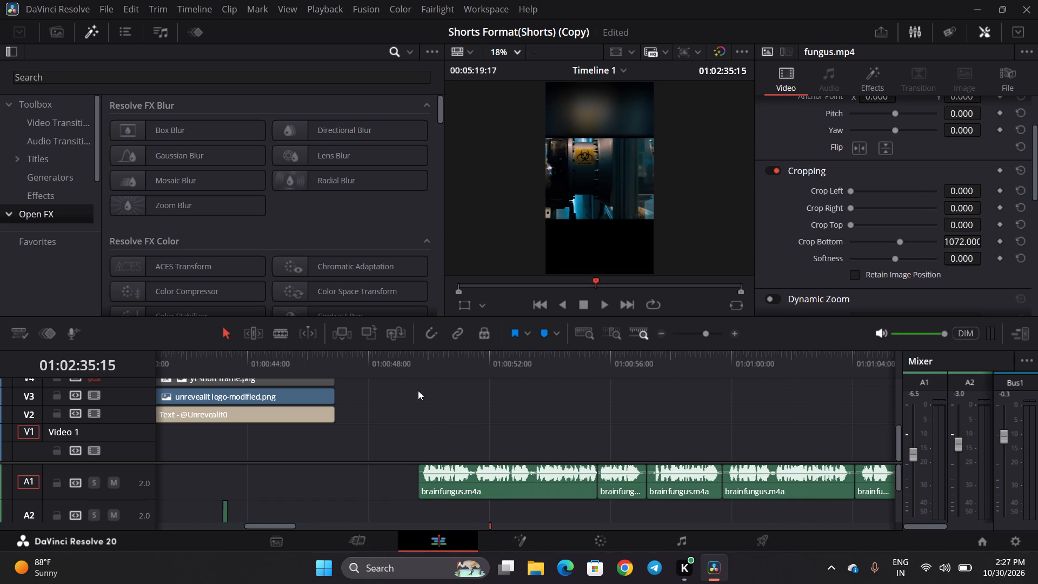
left_click(422, 370)
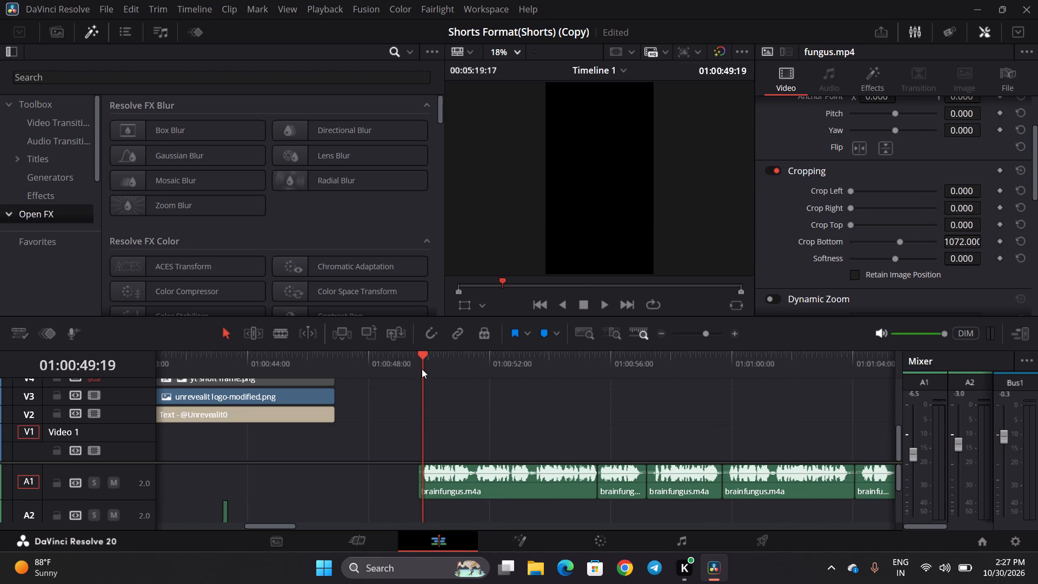
key("space")
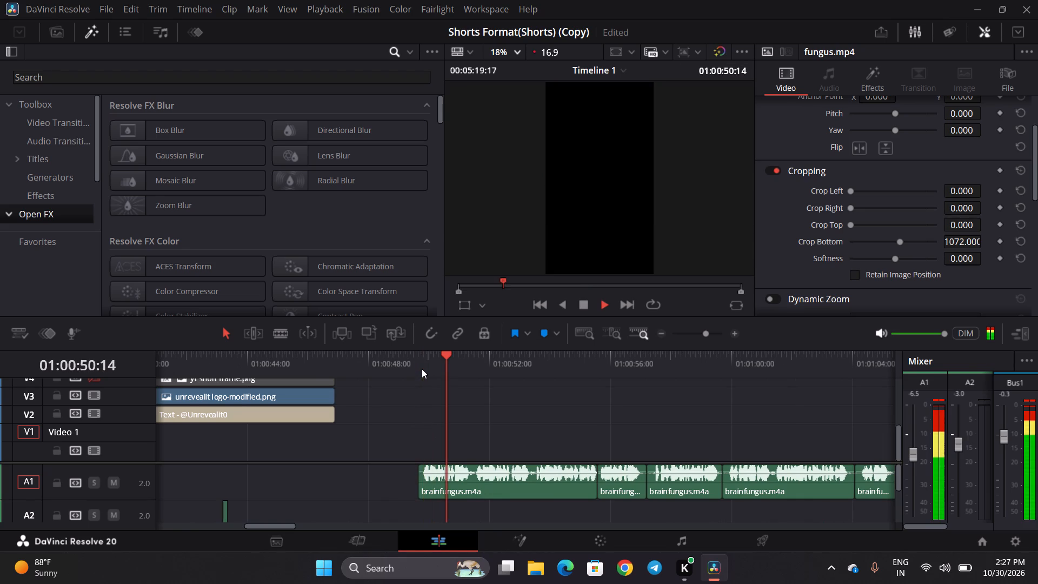
key("space")
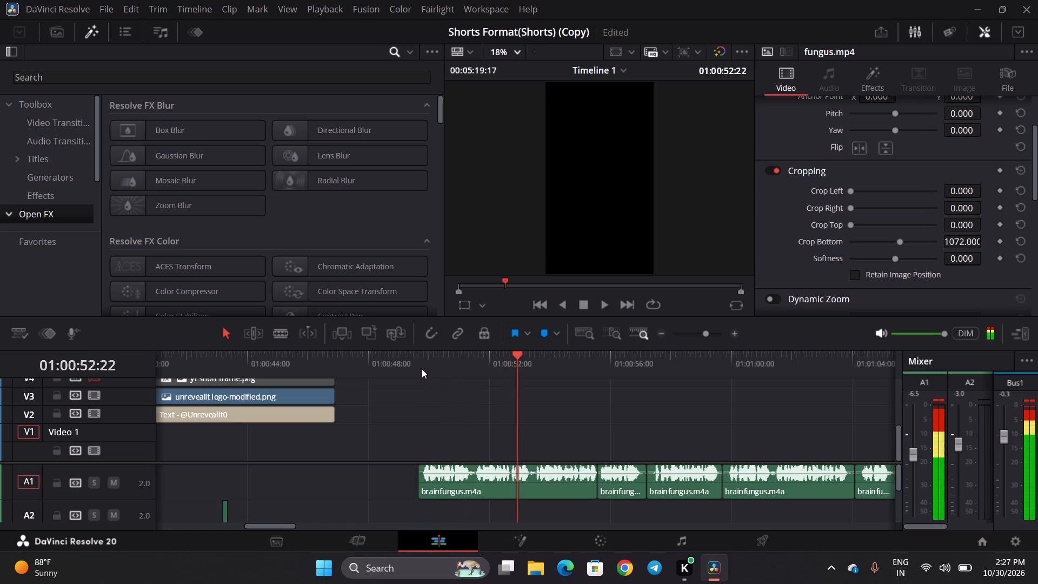
Move the fungus.mp4 clip on V1 to the beginning of the timeline's narration, enabling snapping to align its start with the first brainfungus.m4a segment.
scroll(659, 402, "left", 9)
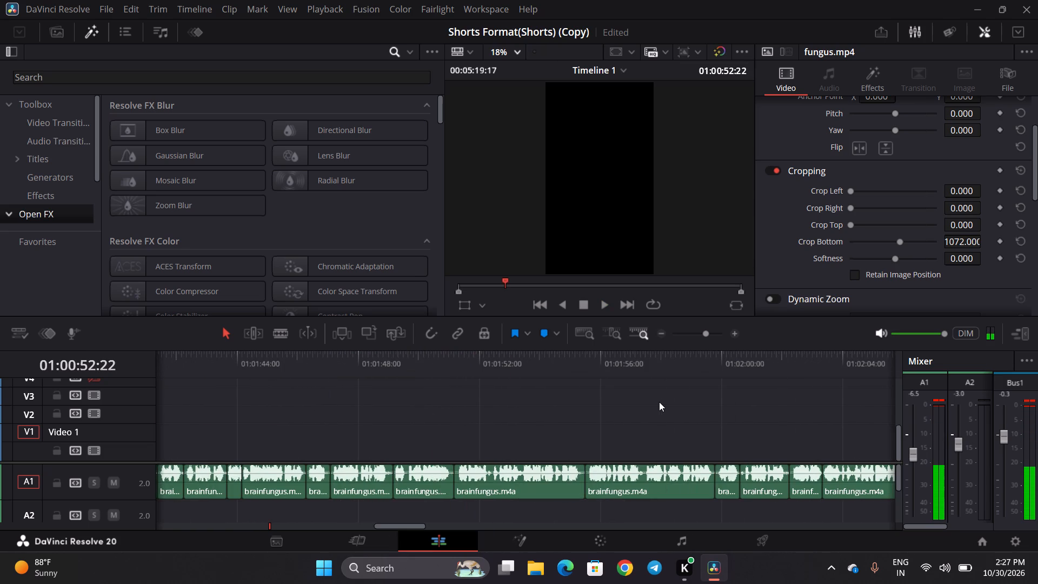
scroll(659, 402, "left", 2)
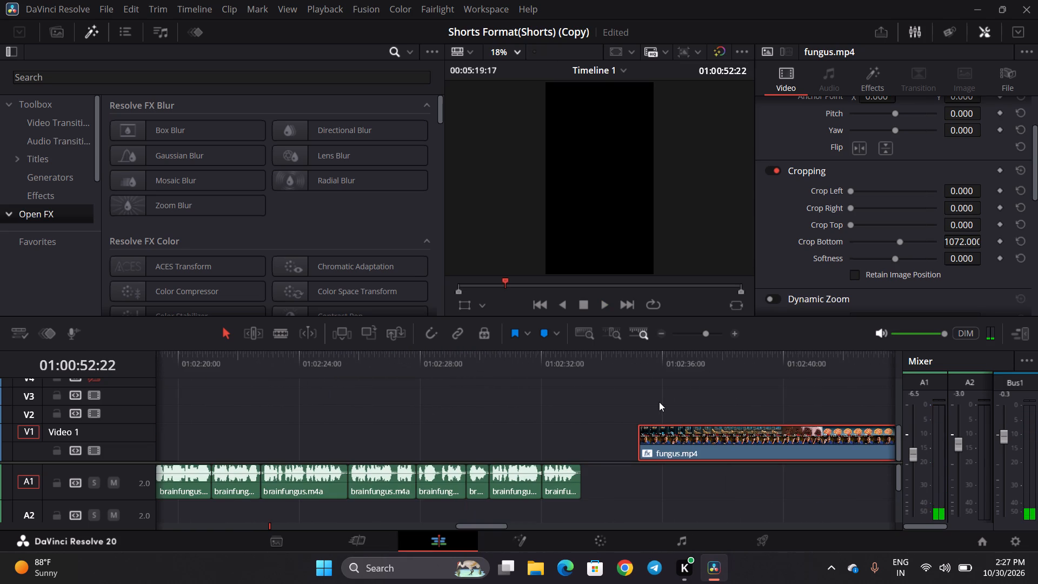
left_click_drag(711, 441, 128, 440)
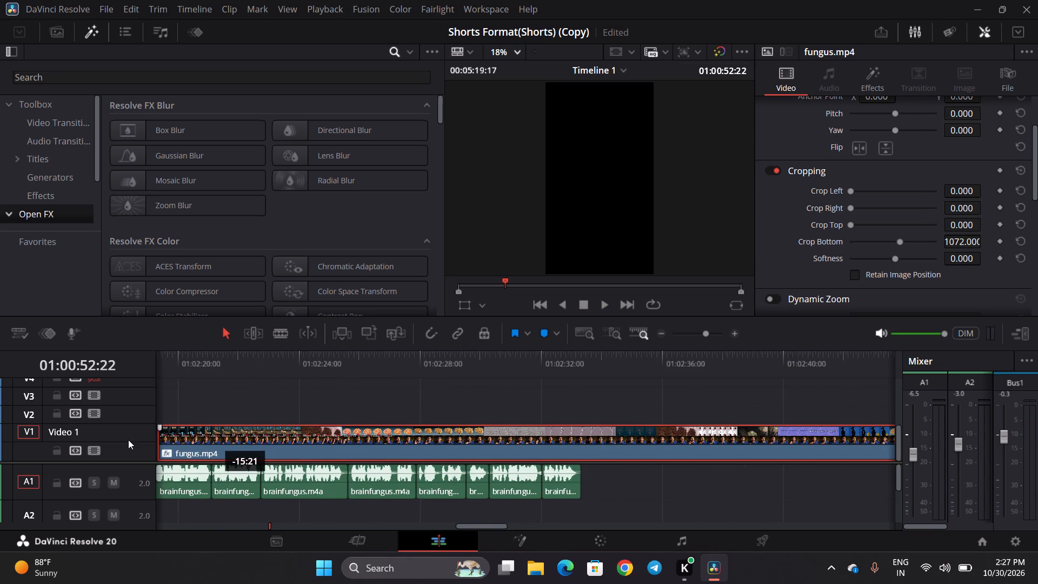
left_click_drag(128, 440, 247, 448)
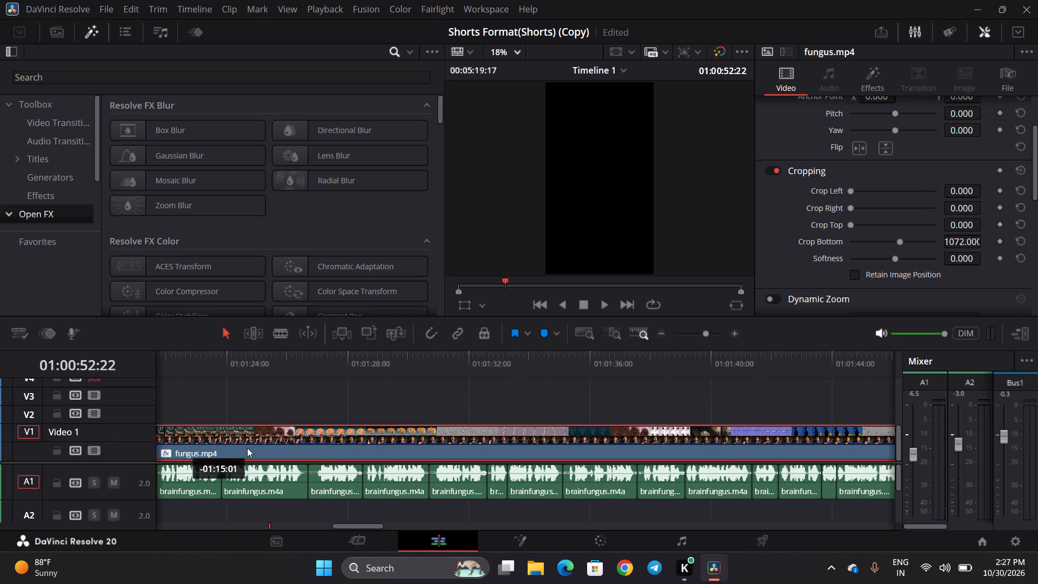
left_click_drag(247, 448, 136, 439)
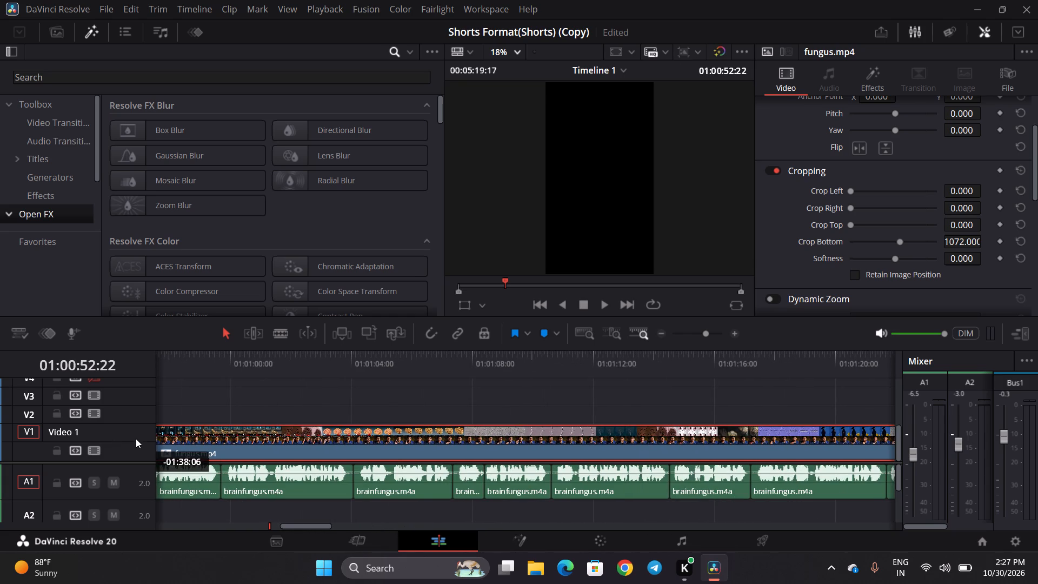
left_click_drag(136, 439, 404, 441)
left_click(434, 333)
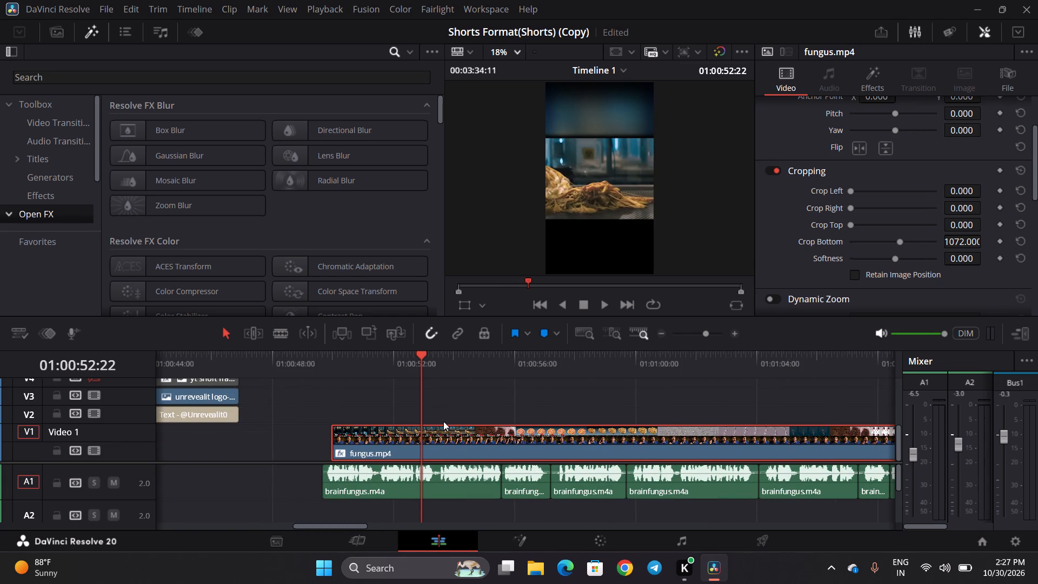
left_click_drag(445, 434, 432, 435)
left_click(297, 413)
left_click(312, 413)
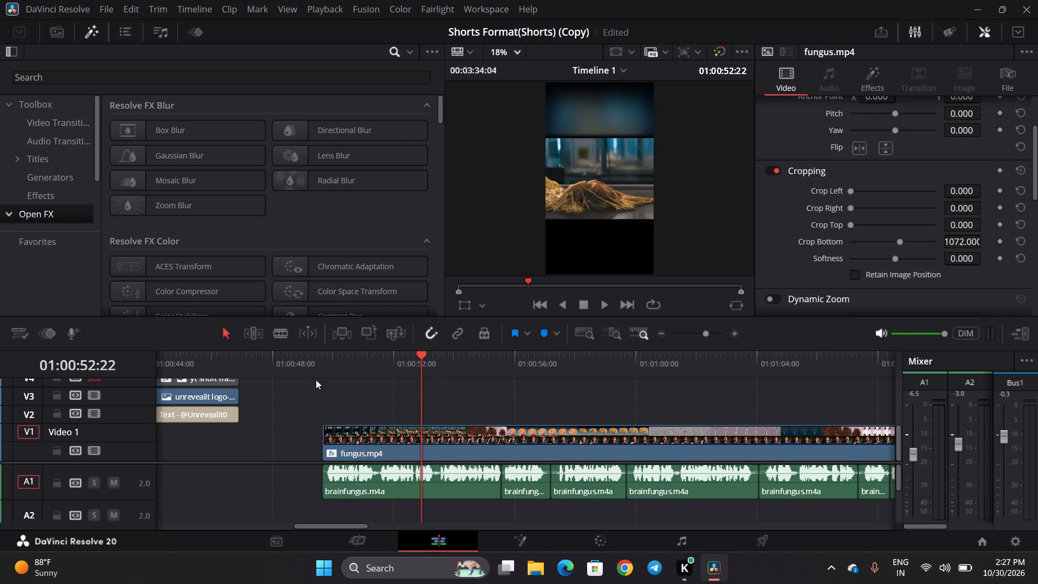
Play the aligned footage and narration with pauses from the start to about 01:01:06:17, comparing the visuals with the speech.
left_click(317, 371)
key("space")
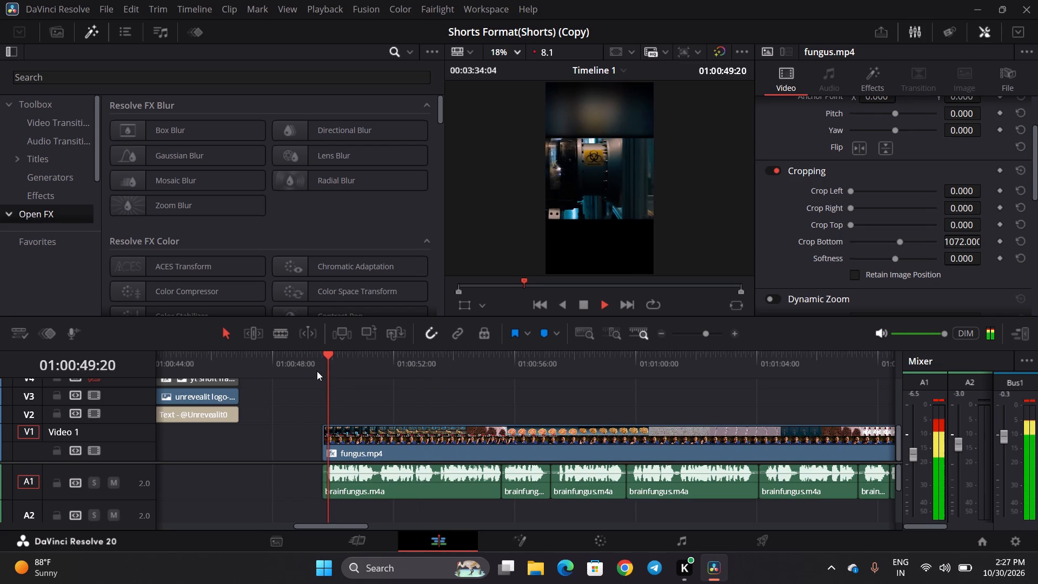
key("space")
key("space")
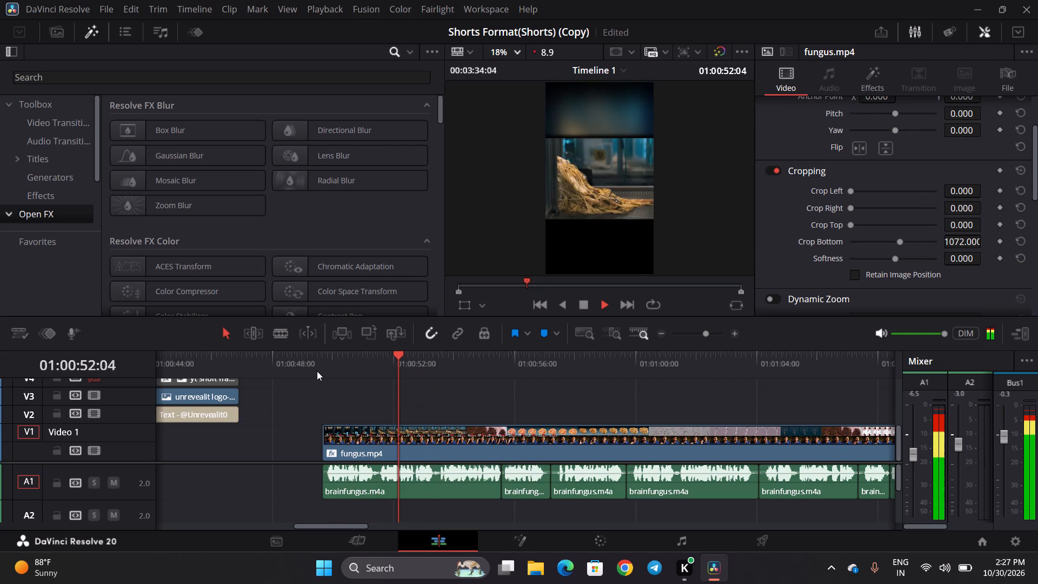
key("space")
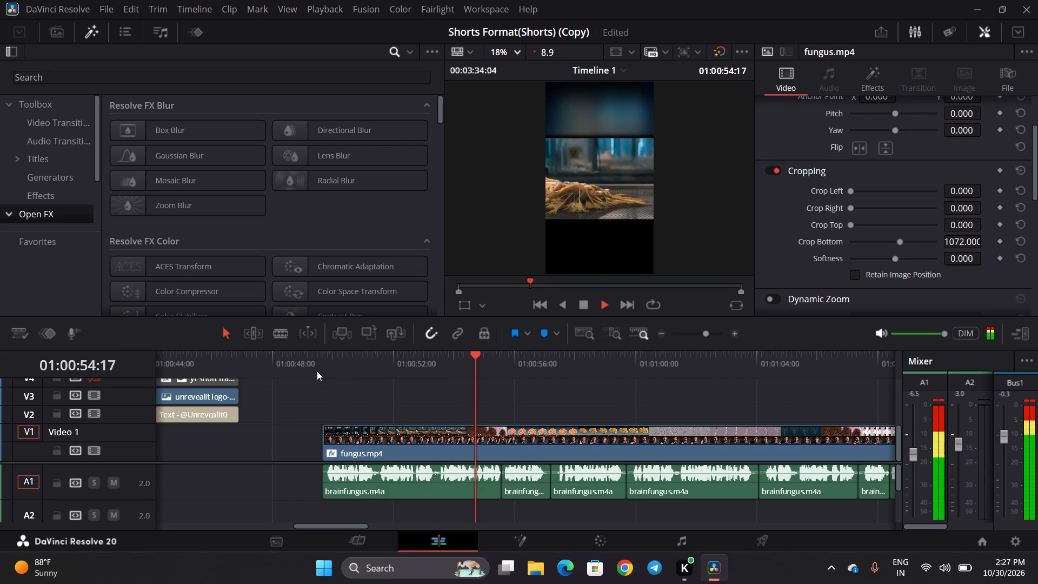
key("space")
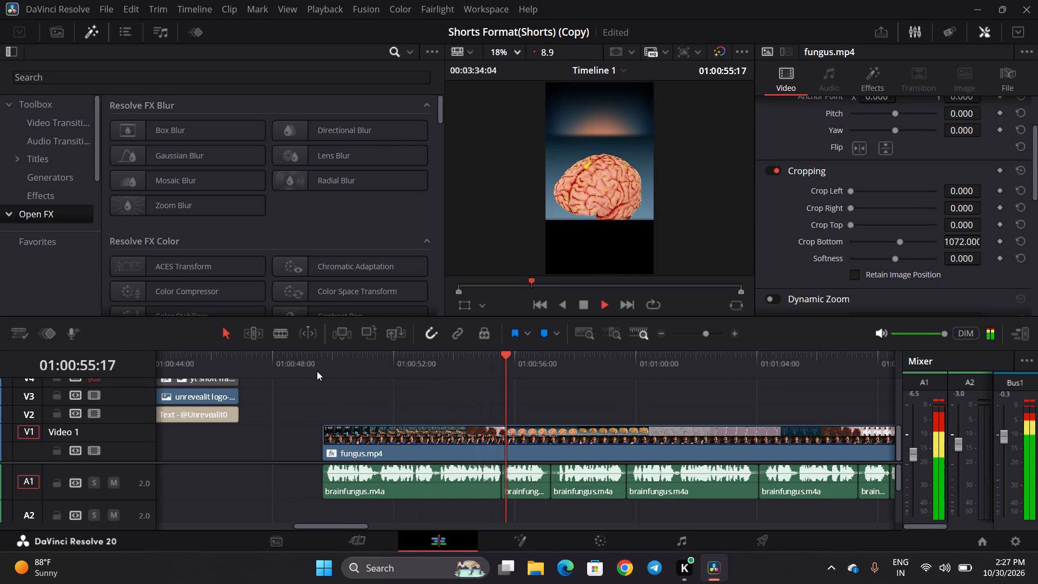
key("space")
key("space")
key("space")
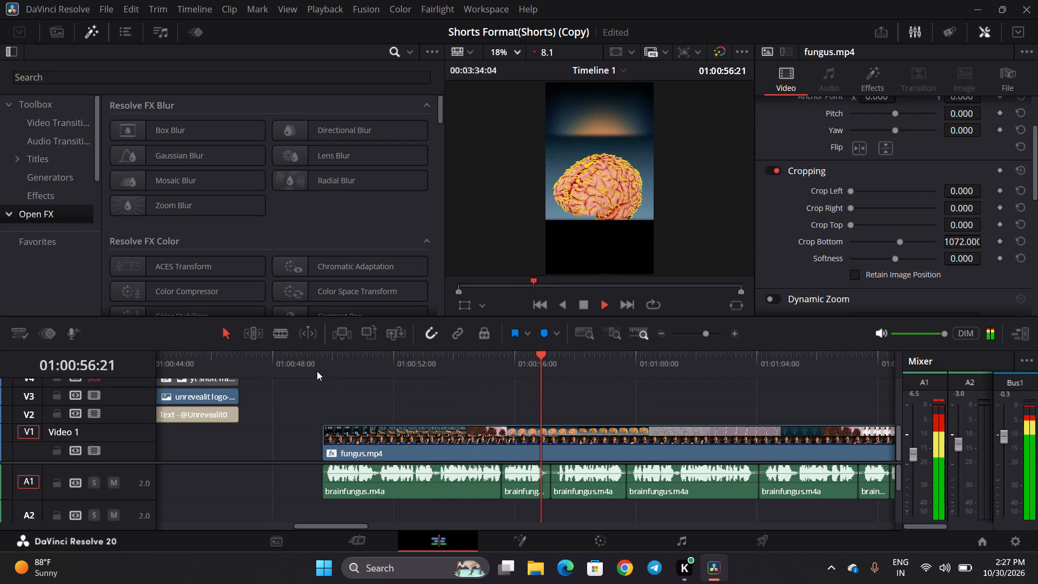
key("space")
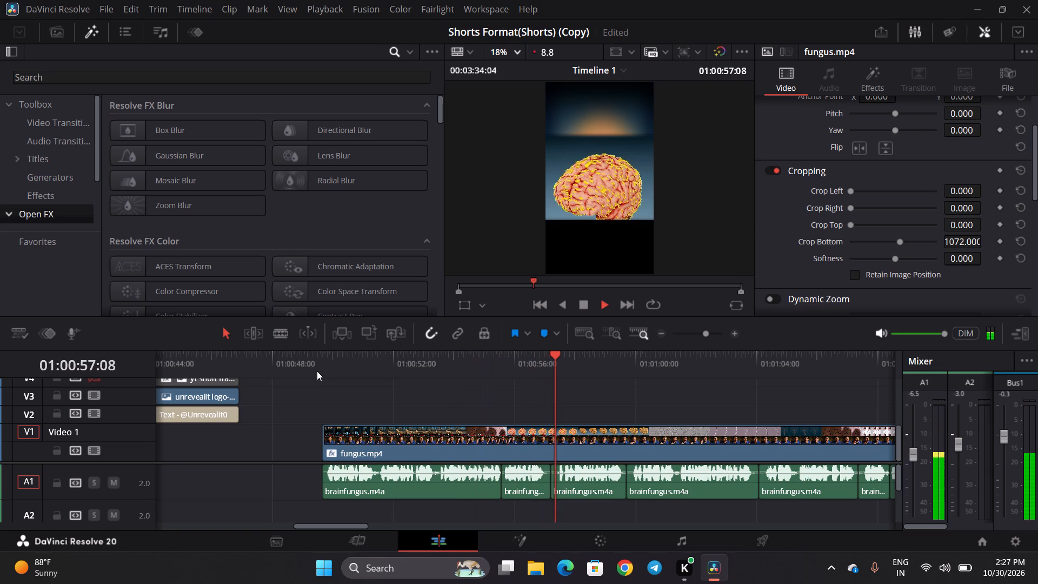
key("space")
key("space")
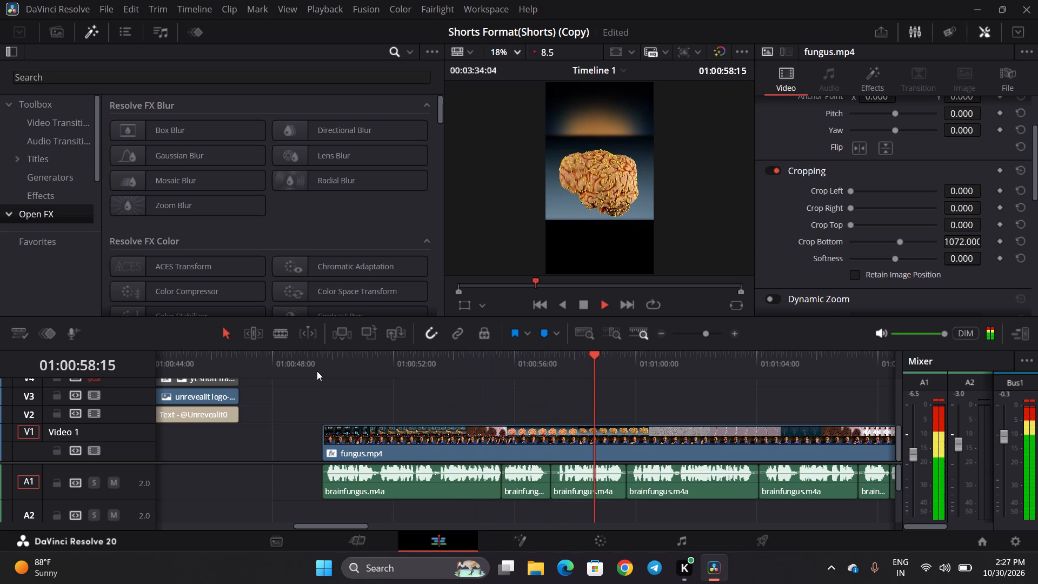
key("space")
key("space")
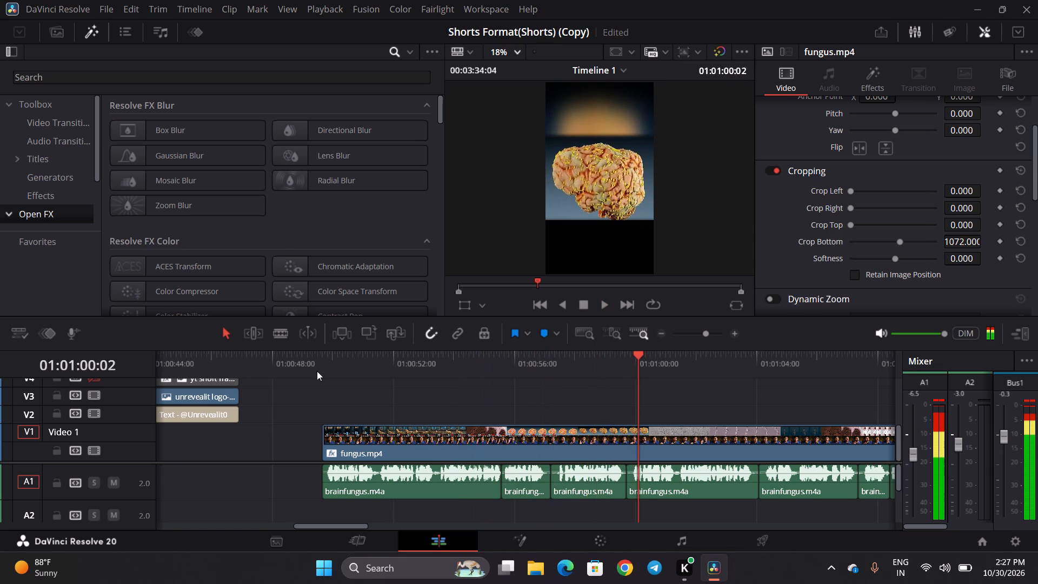
key("space")
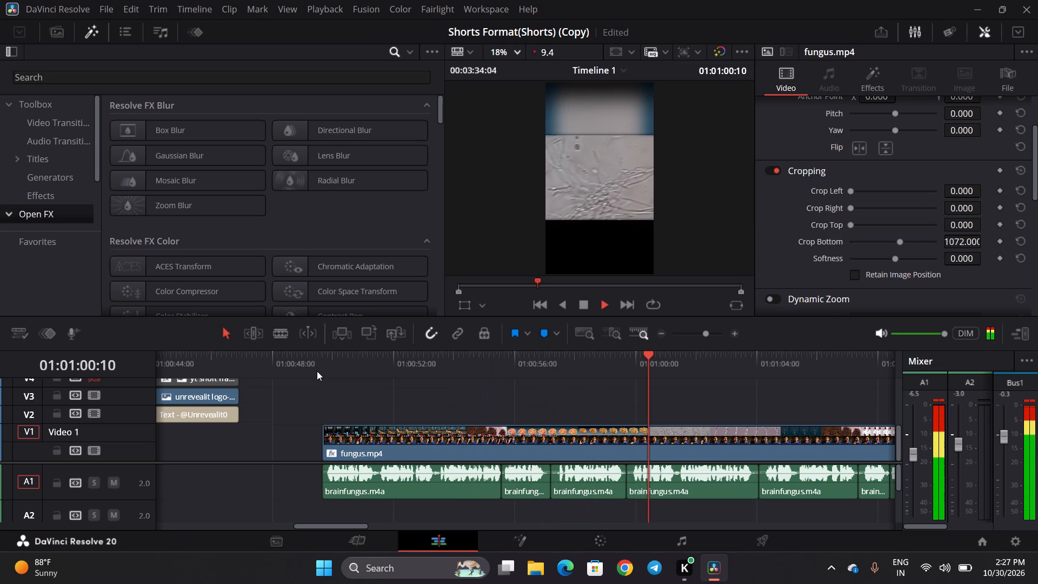
key("space")
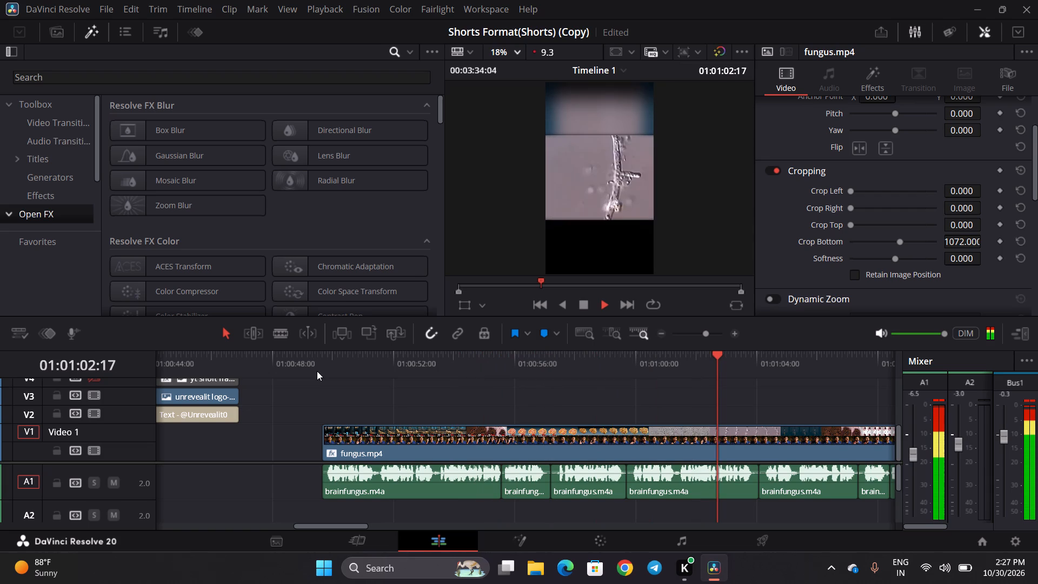
key("space")
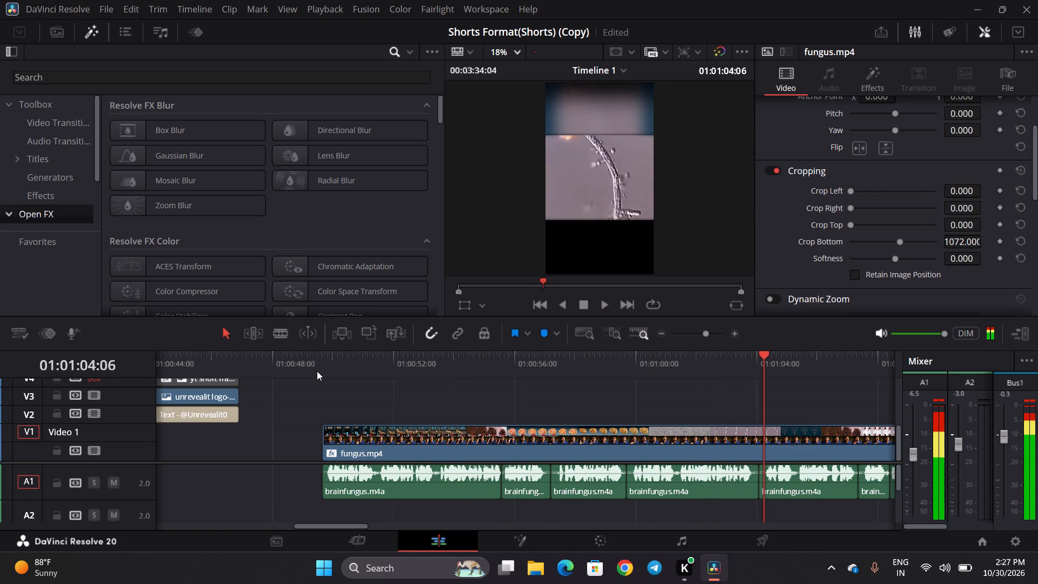
key("space")
key("space")
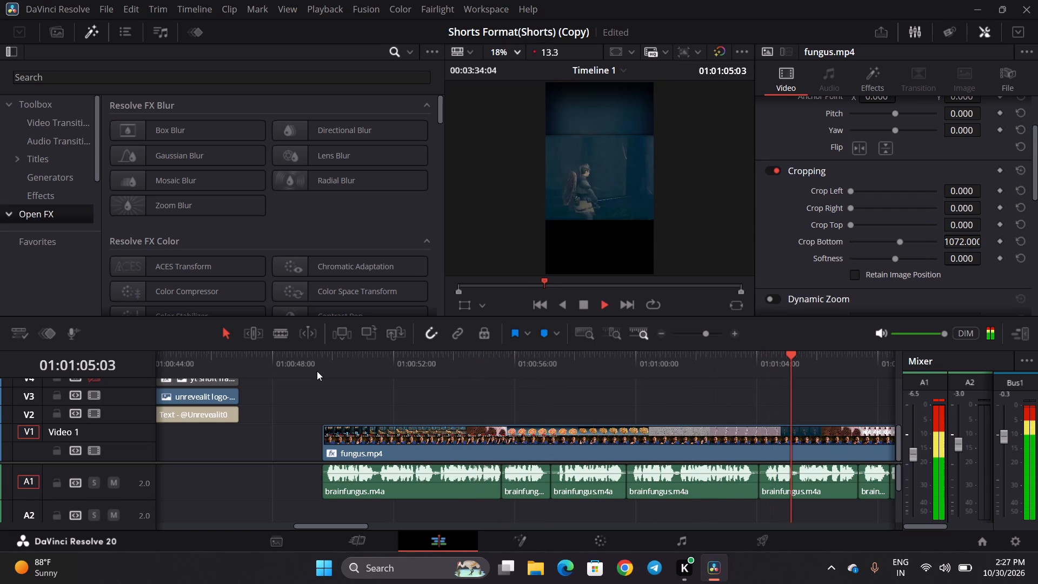
key("space")
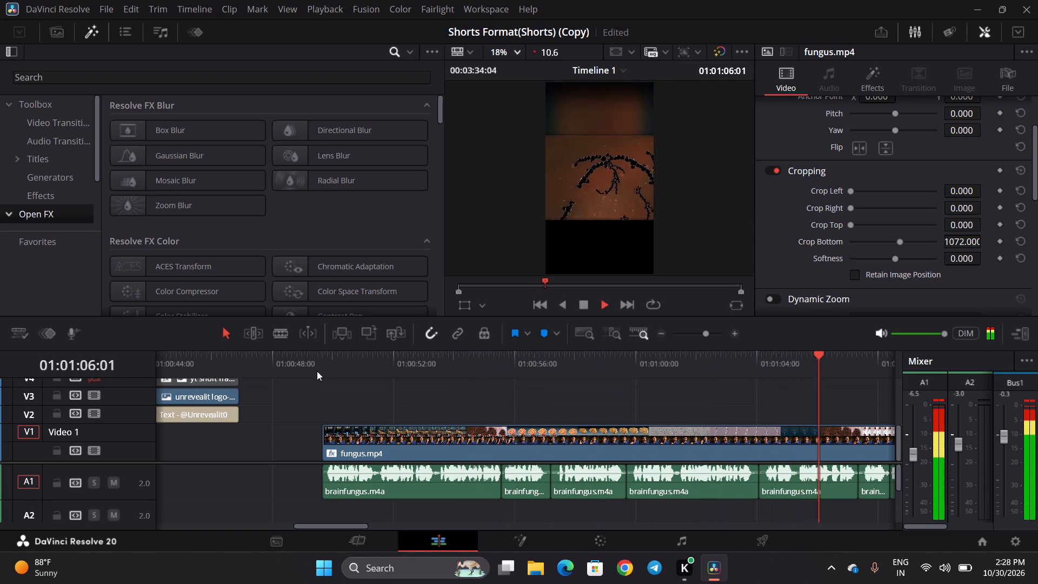
key("space")
Turn snapping off and split the fungus.mp4 clip at about 01:01:04, beside the boundary between two narration segments.
scroll(317, 371, "left", 1)
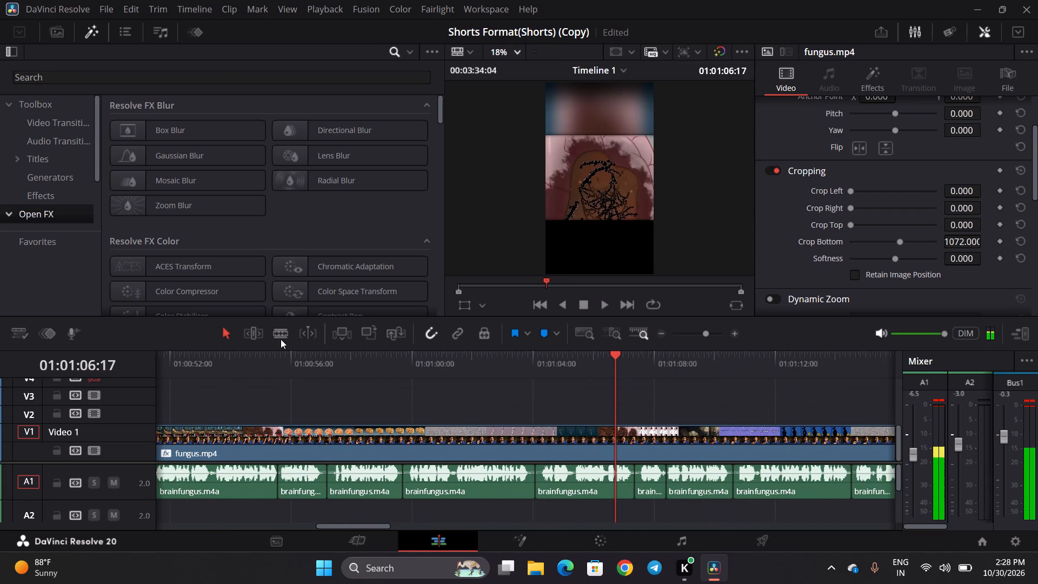
left_click(281, 339)
left_click(431, 336)
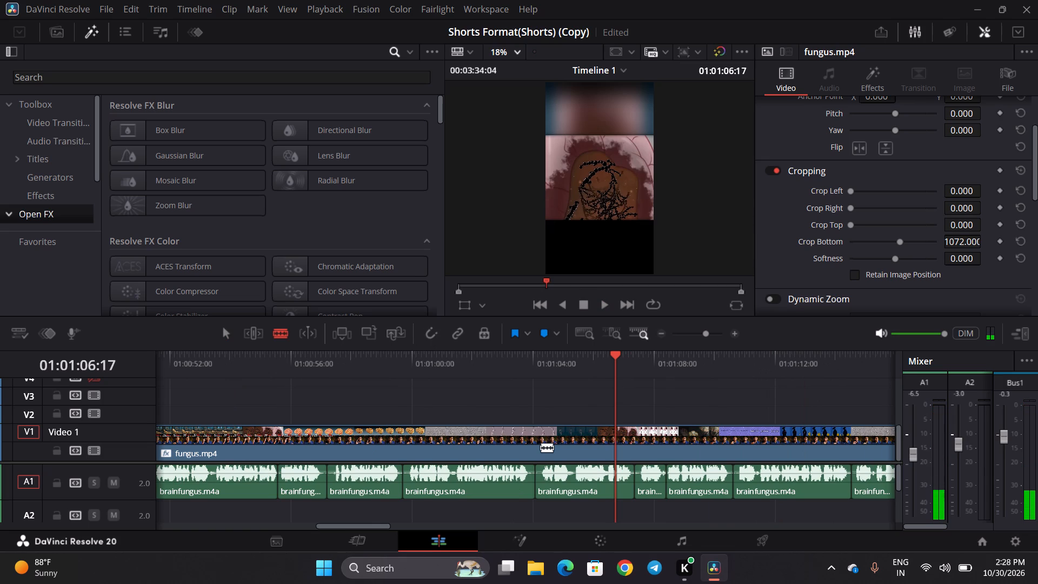
left_click(535, 448)
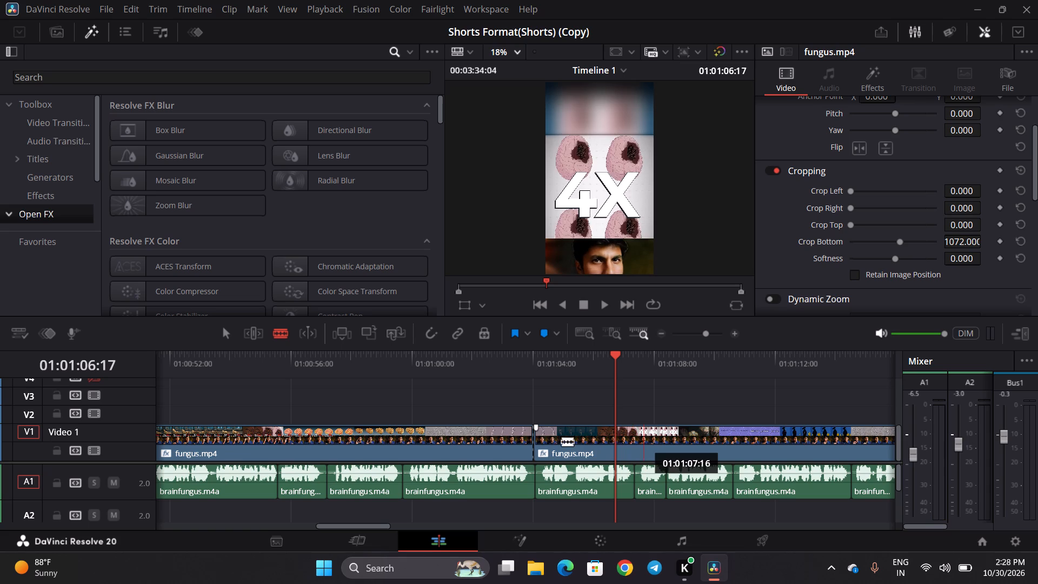
scroll(643, 442, "left", 1)
scroll(561, 441, "left", 1)
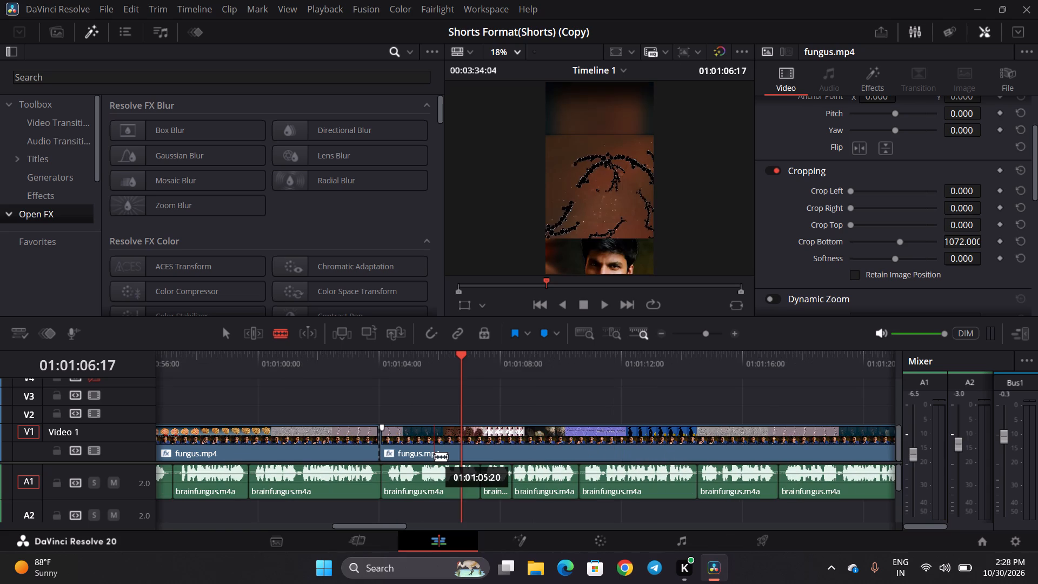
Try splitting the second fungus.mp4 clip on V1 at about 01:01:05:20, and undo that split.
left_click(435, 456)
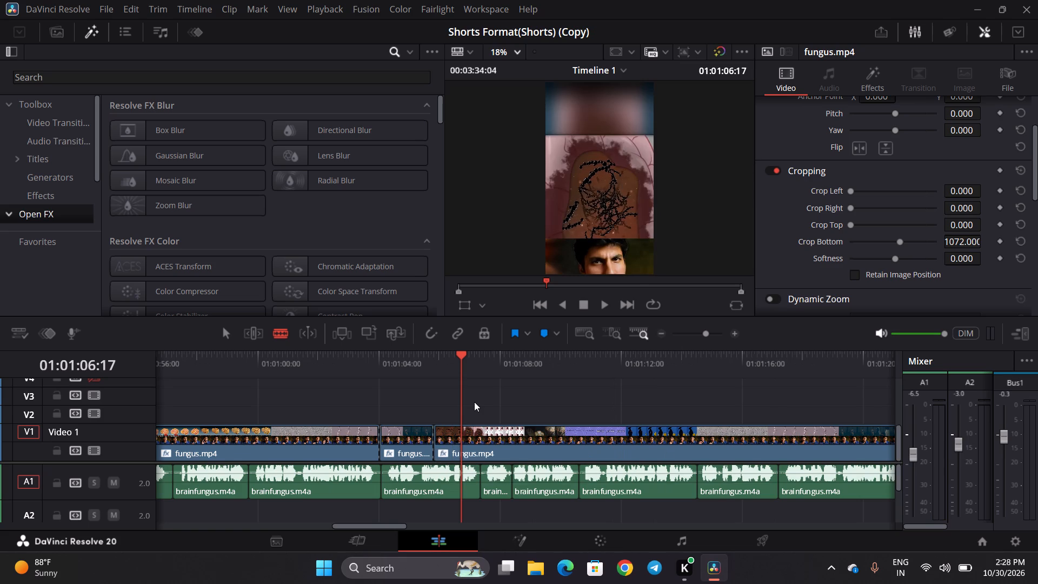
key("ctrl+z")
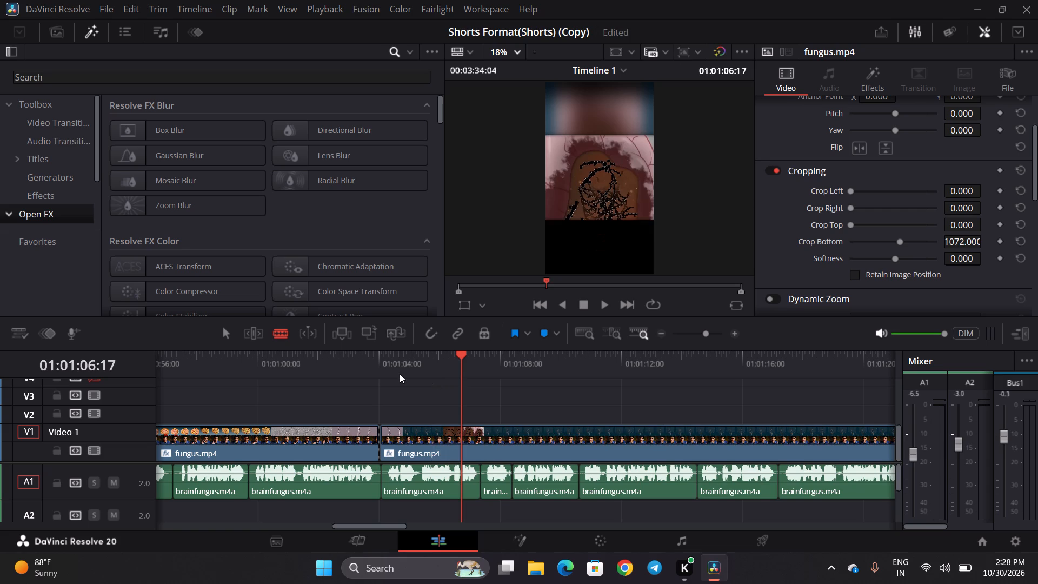
Play the footage from about 01:01:04 to 01:01:11:16 and split the second fungus.mp4 clip at about 01:01:08:17.
left_click(383, 362)
key("space")
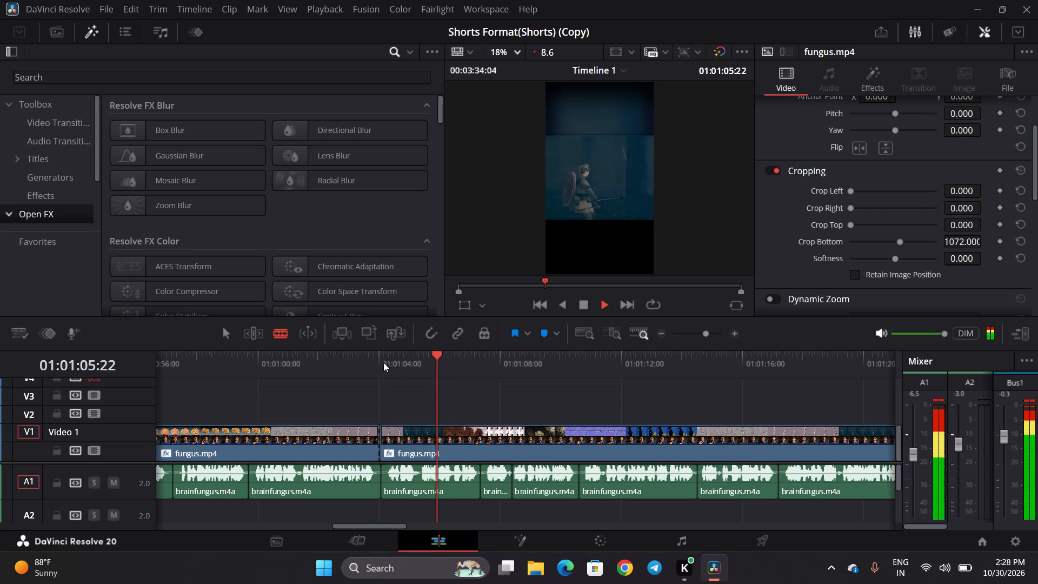
key("space")
key("space")
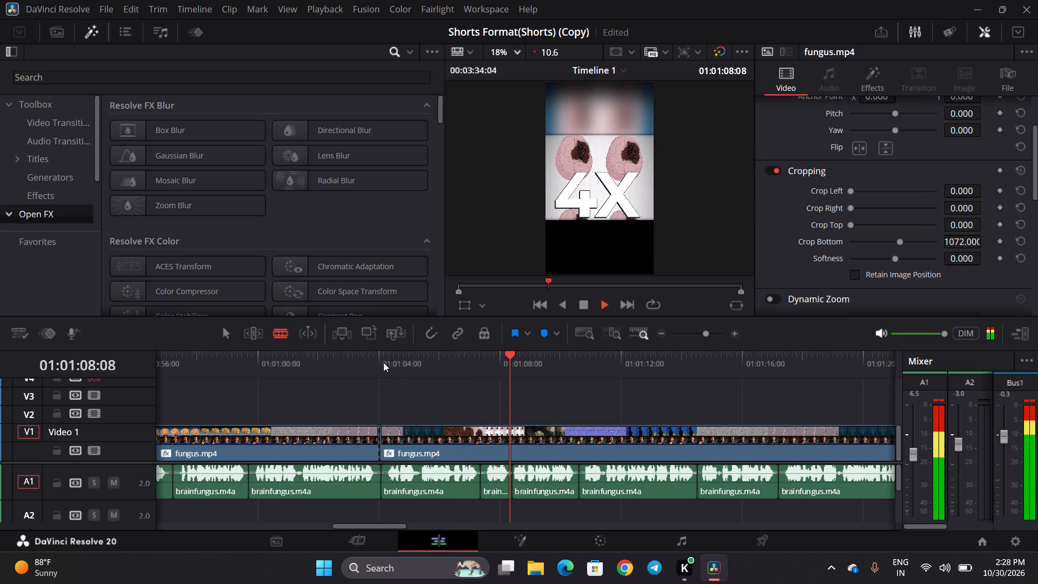
key("space")
key("space")
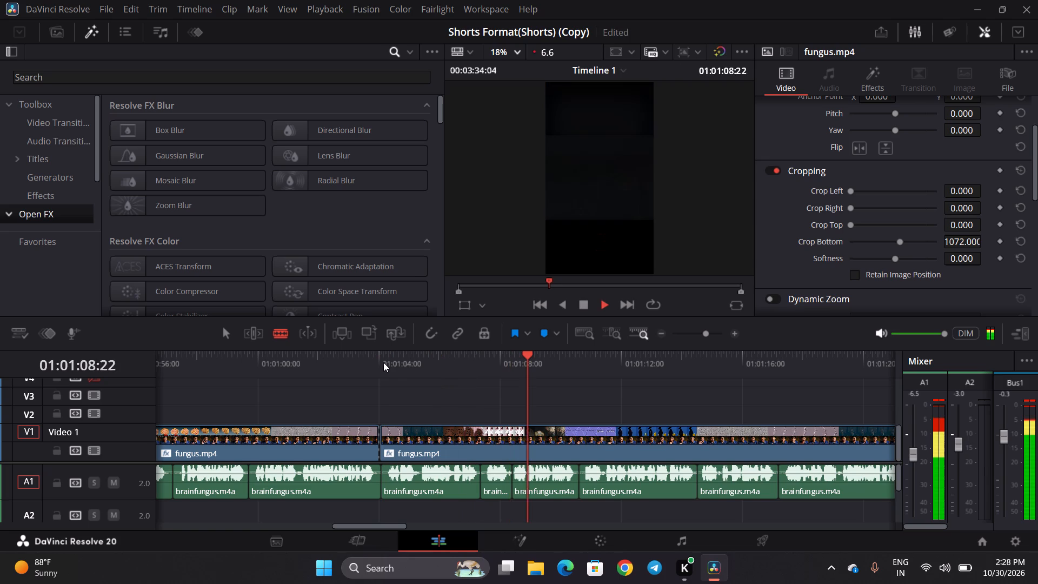
key("space")
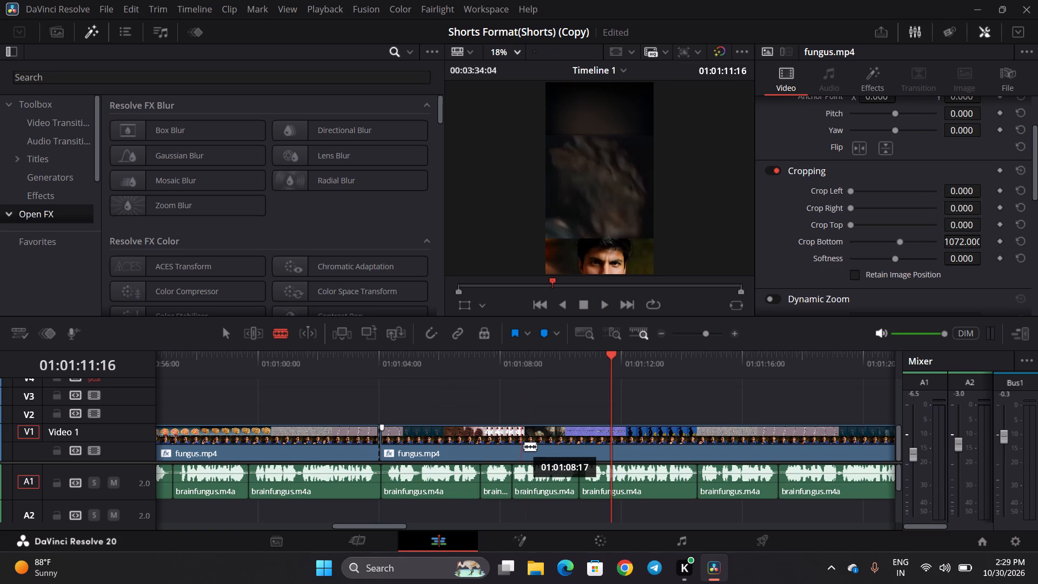
left_click(522, 446)
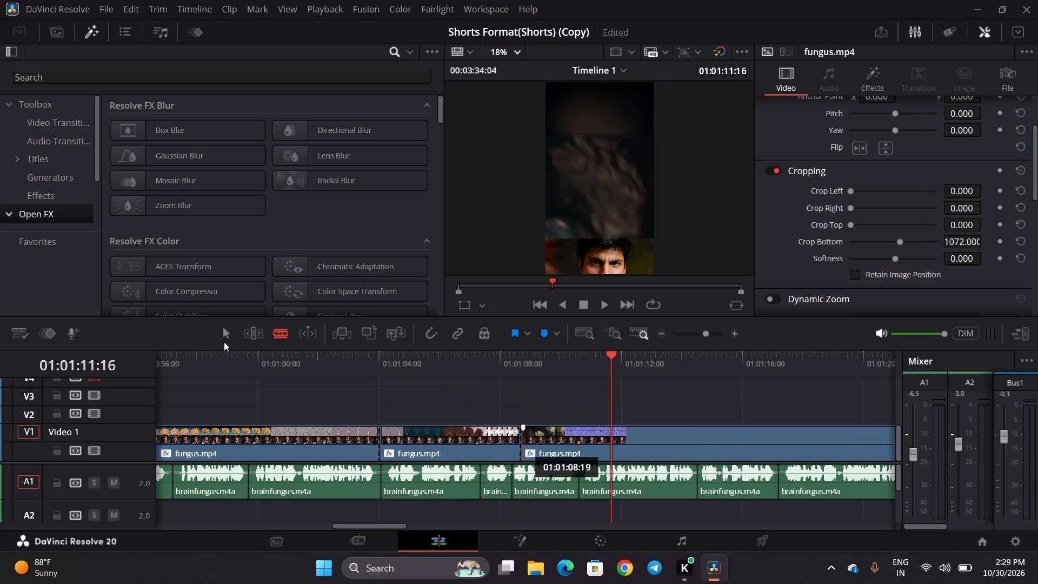
Move the short fungus.mp4 segment between the two cuts off V1 onto V2, above the end of the first clip.
left_click(229, 334)
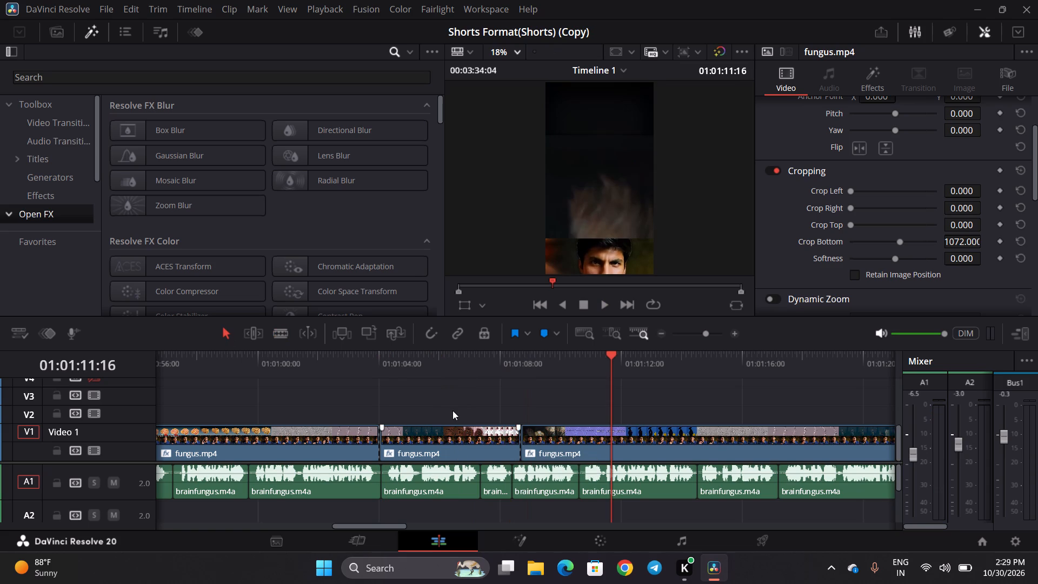
left_click_drag(458, 442, 298, 401)
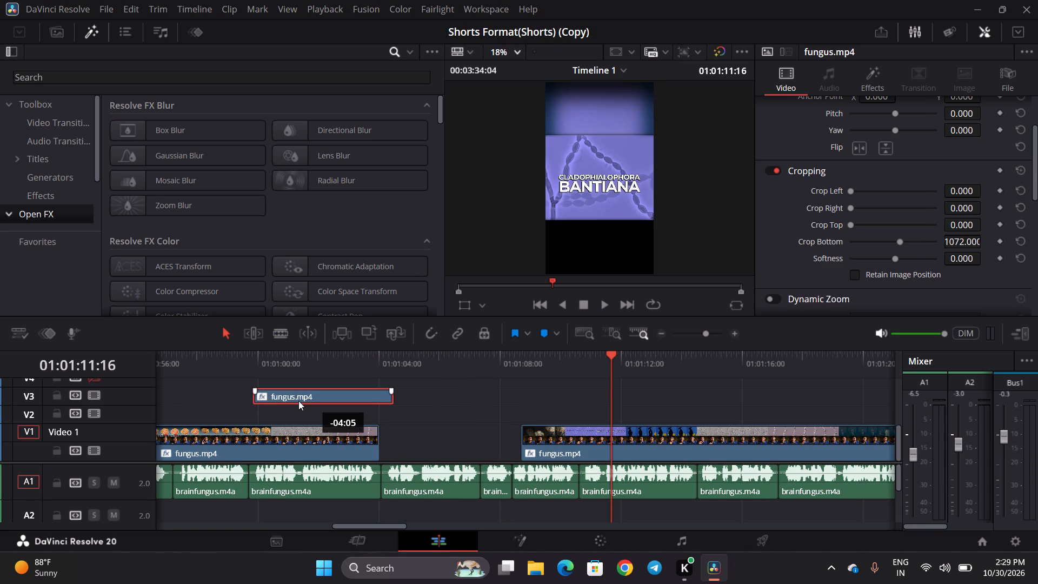
left_click_drag(298, 401, 268, 407)
Turn snapping on and move the remaining fungus.mp4 clip on V1 earlier to meet the first clip's end at about 01:01:04.
left_click_drag(549, 443, 522, 441)
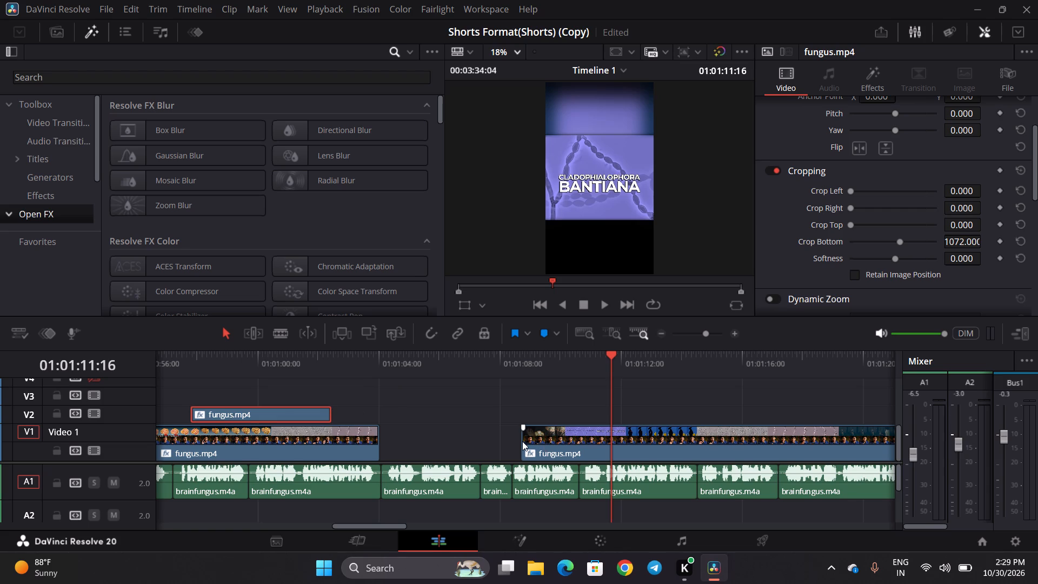
left_click_drag(522, 441, 510, 439)
left_click(432, 340)
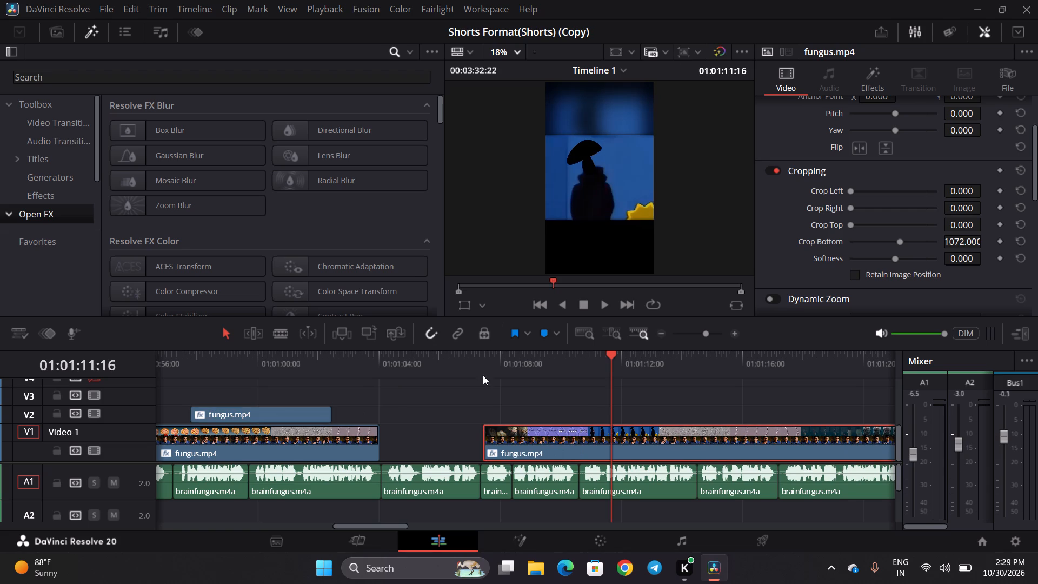
left_click_drag(544, 450, 452, 439)
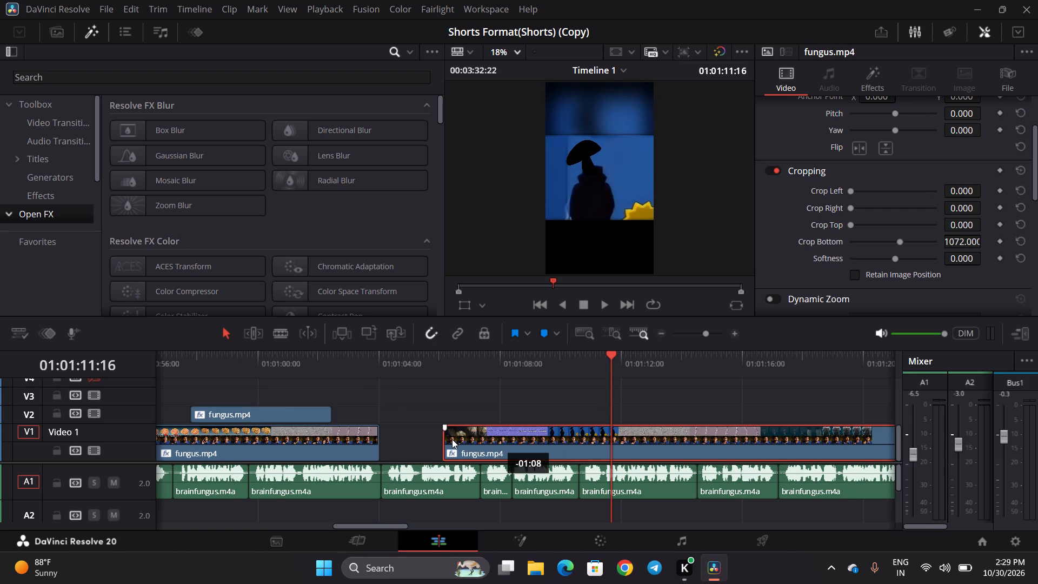
left_click_drag(452, 439, 448, 440)
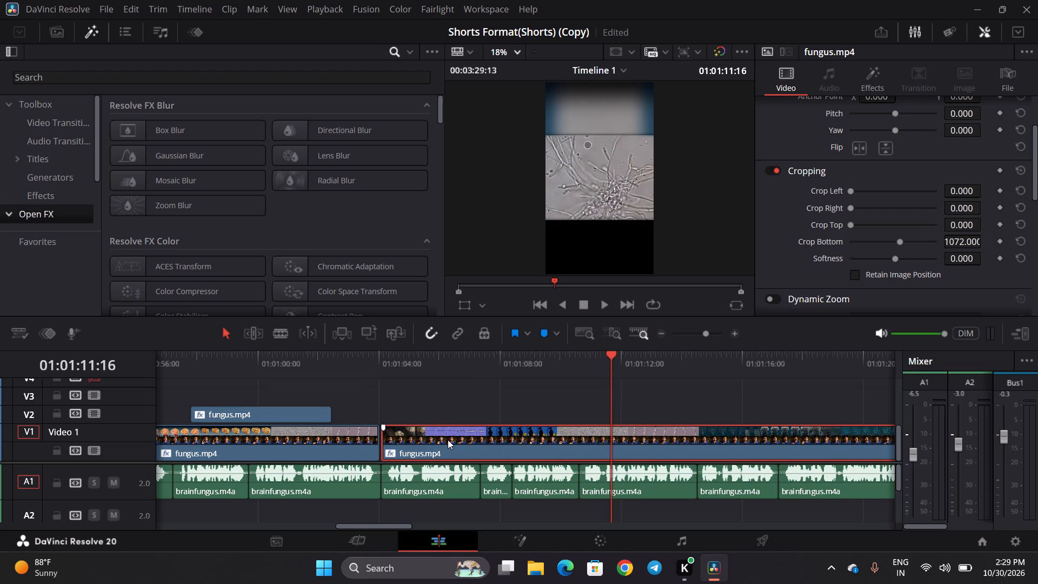
left_click_drag(445, 443, 437, 443)
left_click(416, 404)
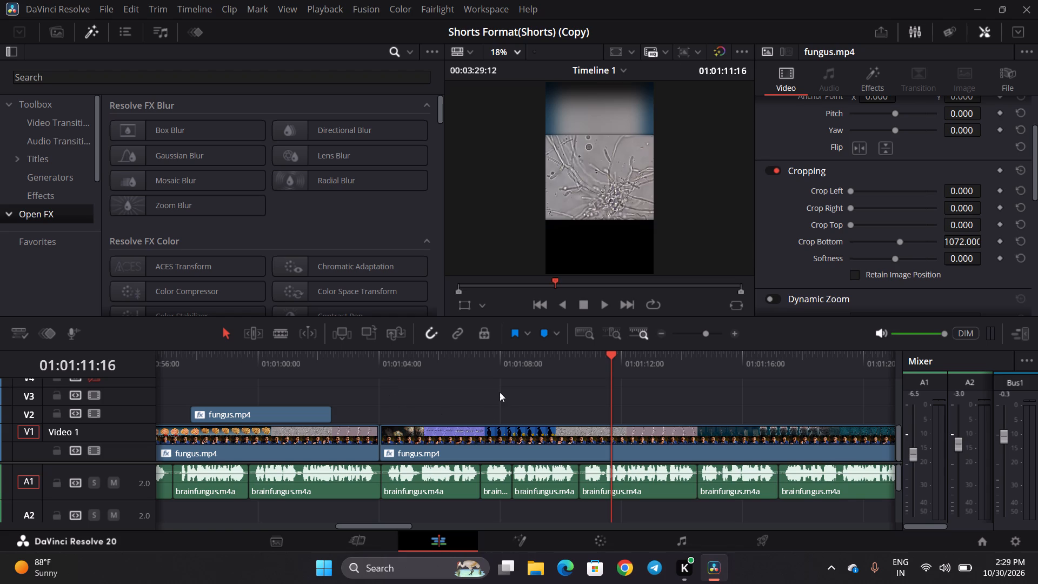
Play across the new join from about 01:01:03:19 to 01:01:07:06, comparing the moved footage with the narration.
left_click(373, 374)
key("space")
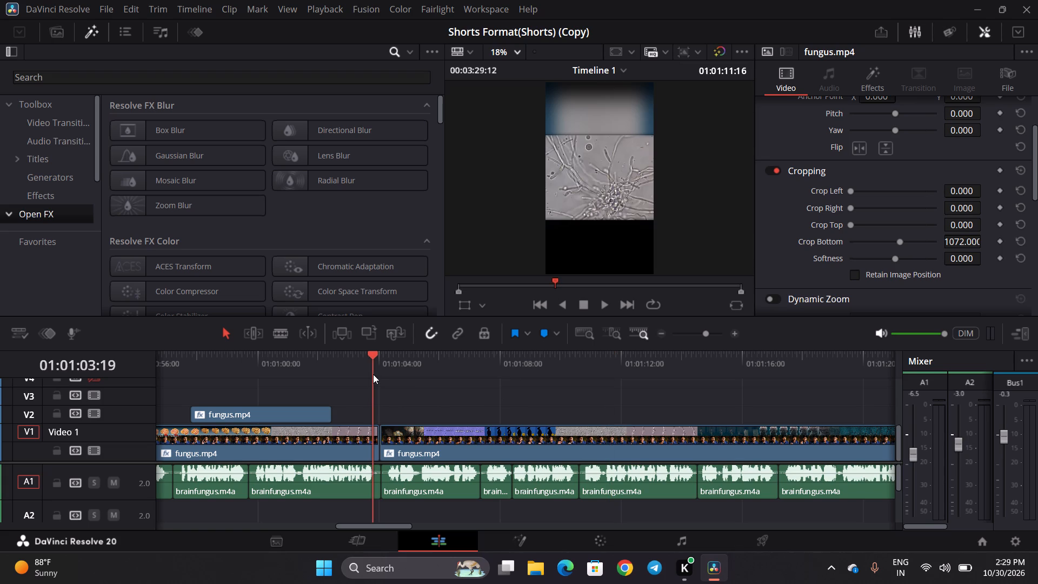
key("space")
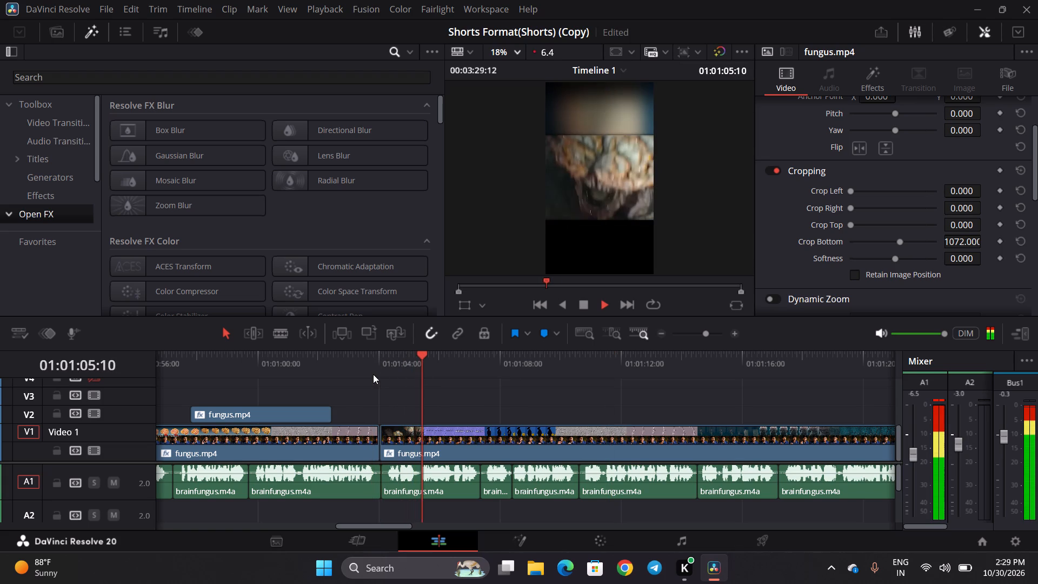
key("space")
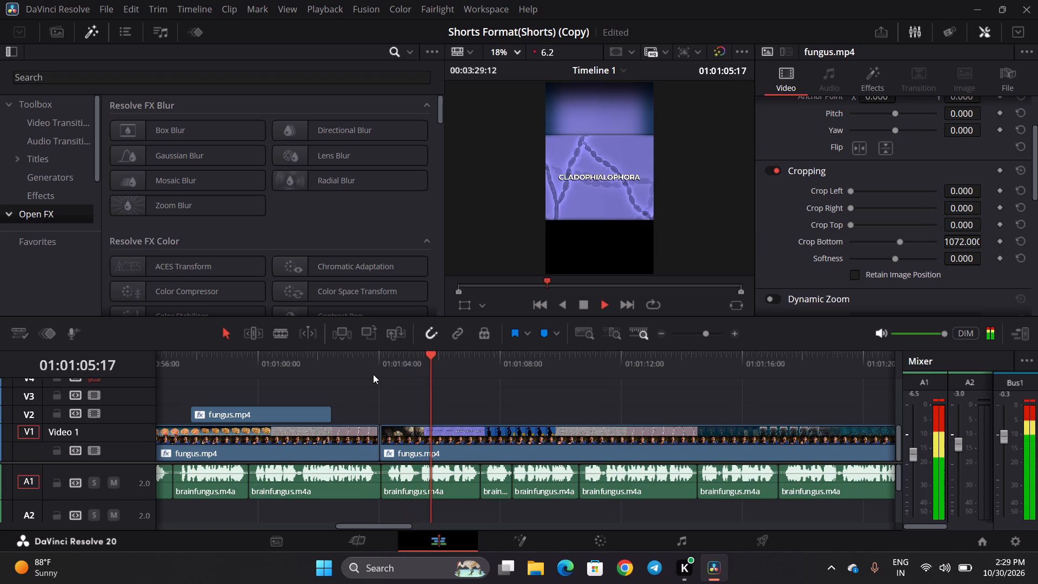
key("space")
key("space")
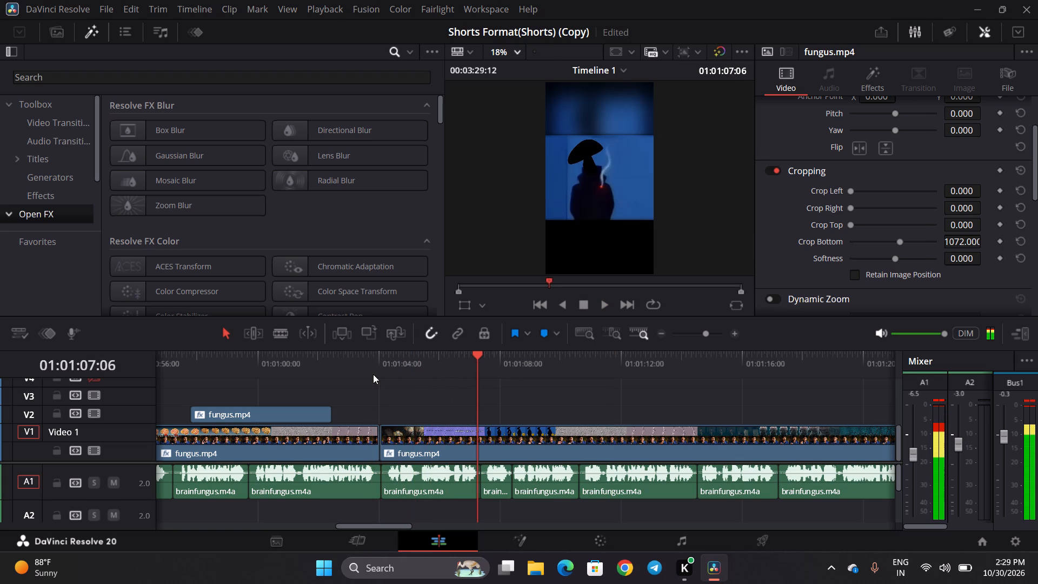
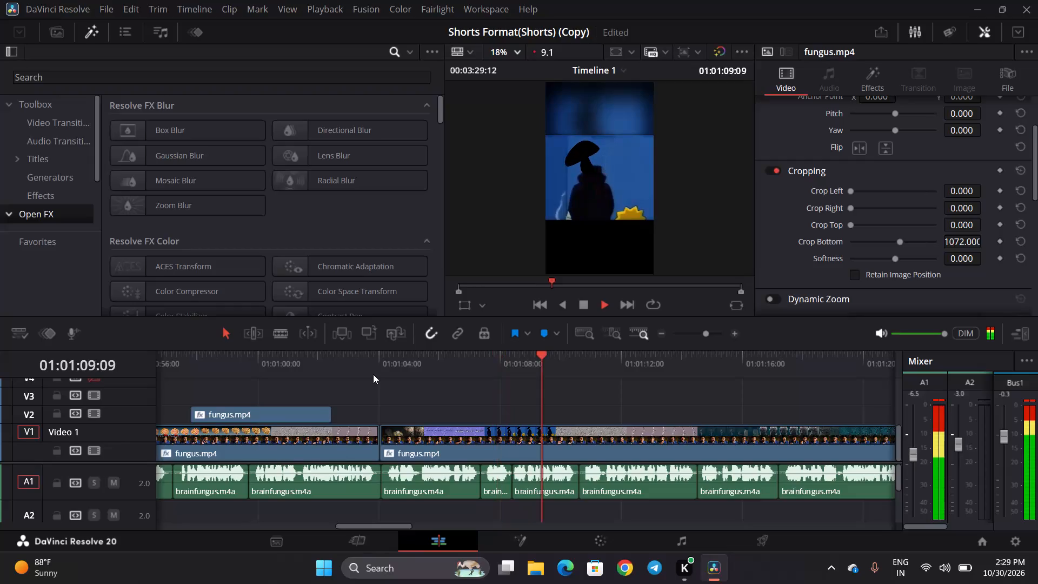
Play on to about 01:01:11:11 and split the second fungus.mp4 clip on V1 at about 01:01:09:17, where the silhouette shot ends.
key("space")
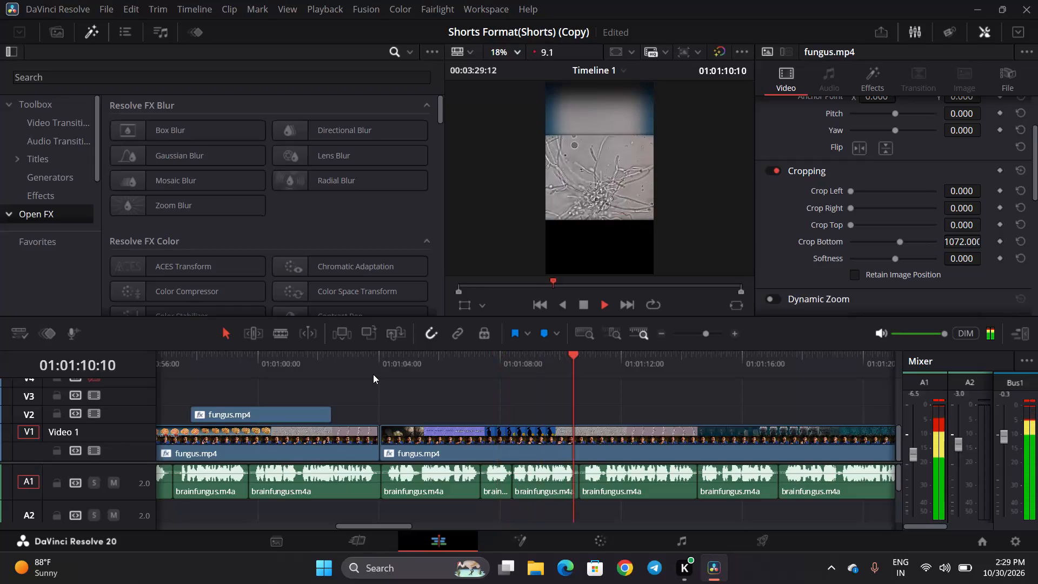
key("space")
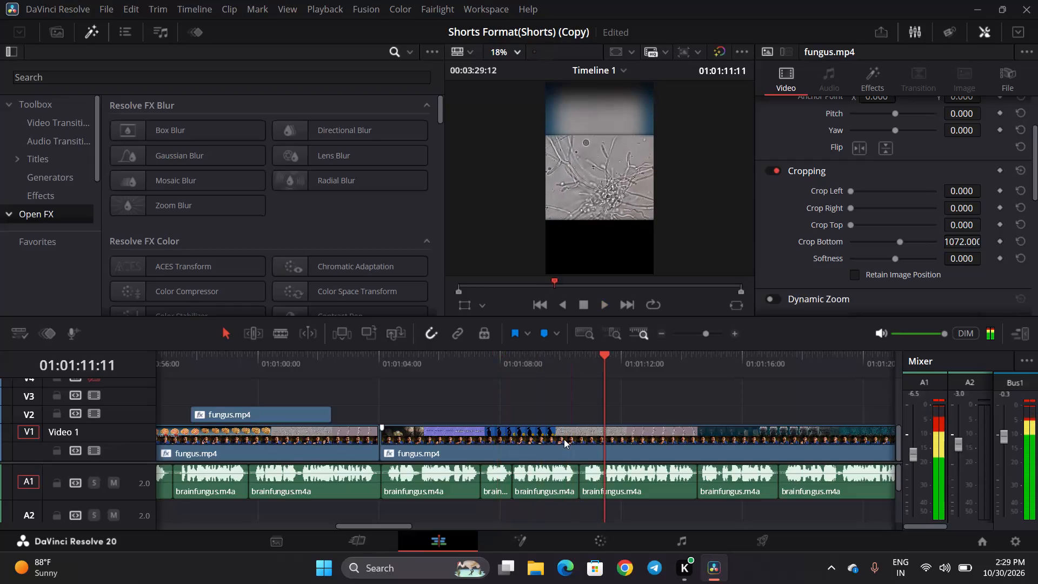
left_click(283, 331)
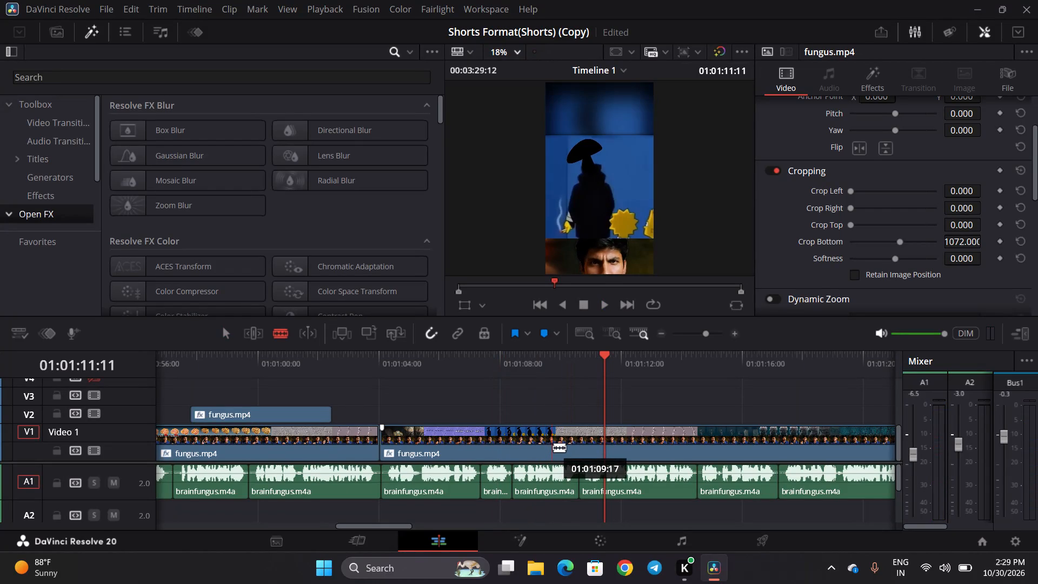
left_click(555, 448)
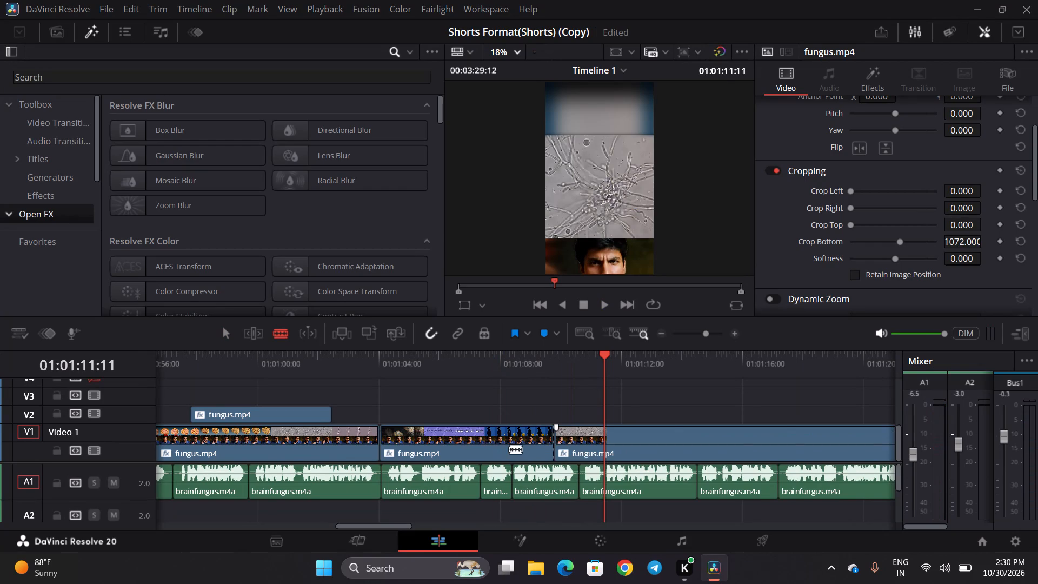
Play on to about 01:01:13:11, turn snapping off, and split the middle fungus.mp4 clip on V1 at about 01:01:07:03, before the silhouette shot.
key("space")
key("space")
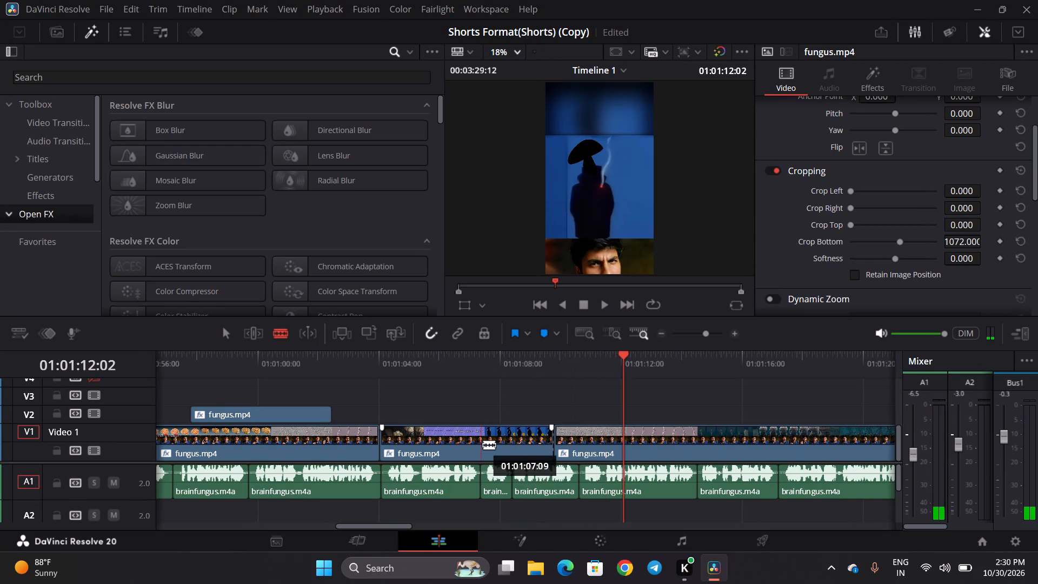
key("space")
key("space")
key("space")
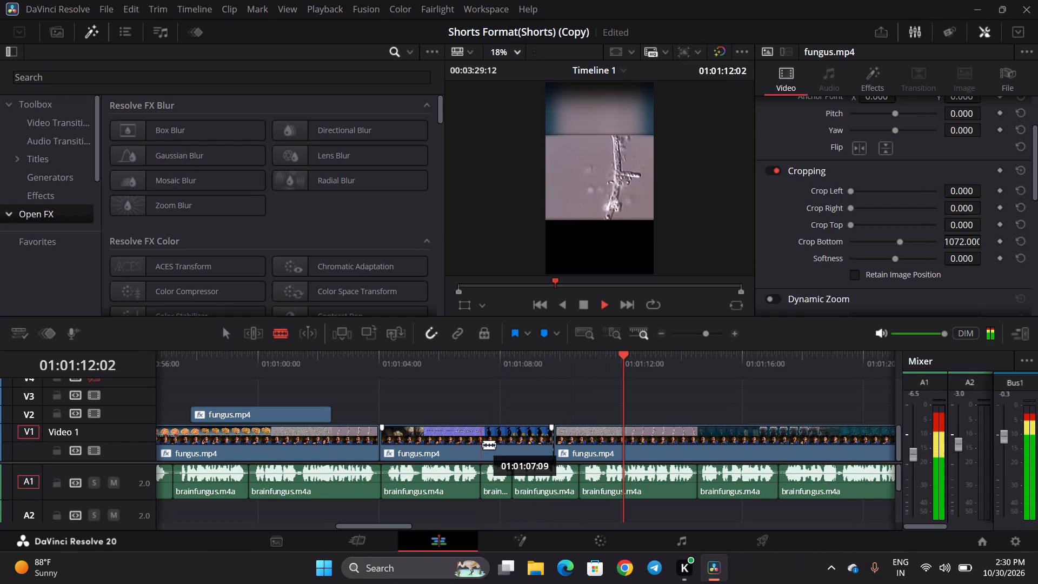
key("space")
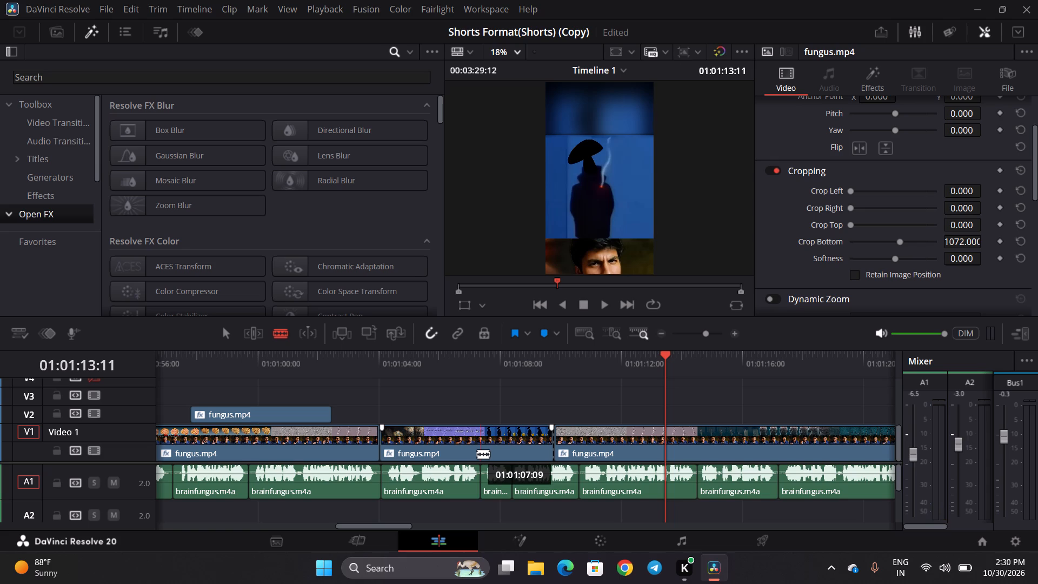
left_click(430, 334)
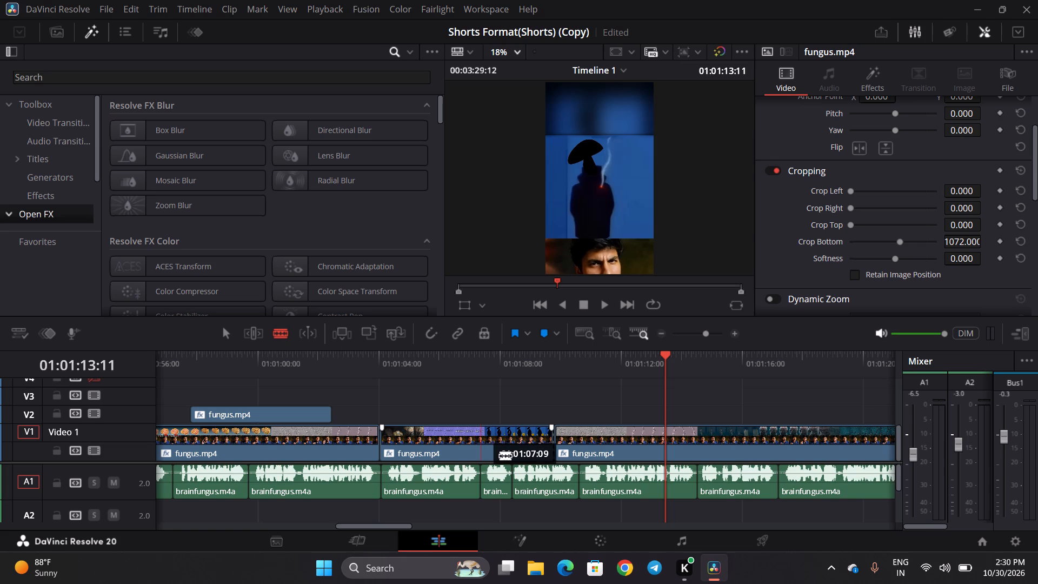
left_click(474, 443)
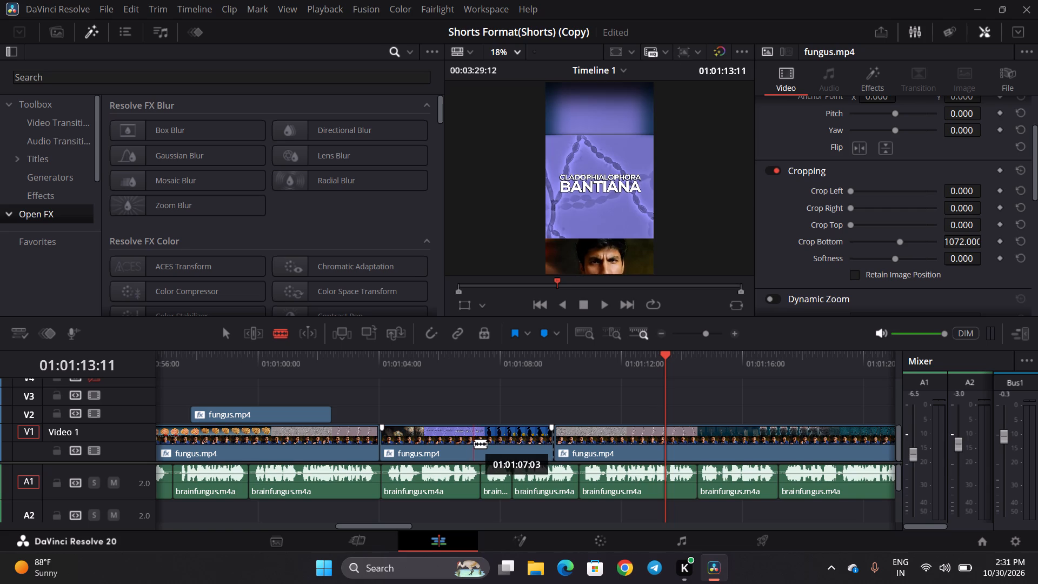
Move the short silhouette segment between the two cuts off V1 onto V3, starting at about 01:01:00 above the V2 segment.
left_click(225, 334)
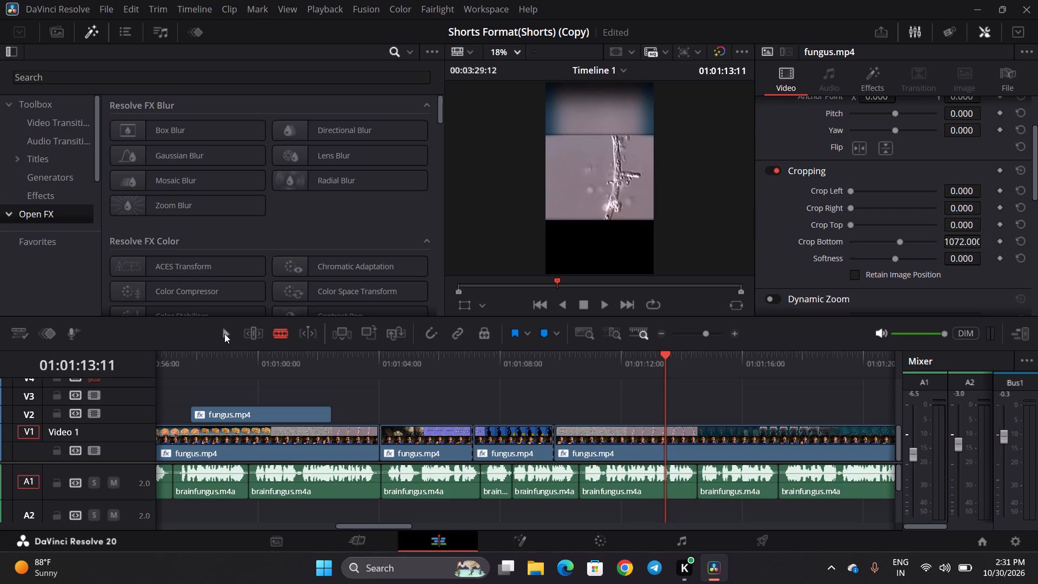
left_click_drag(529, 447, 375, 406)
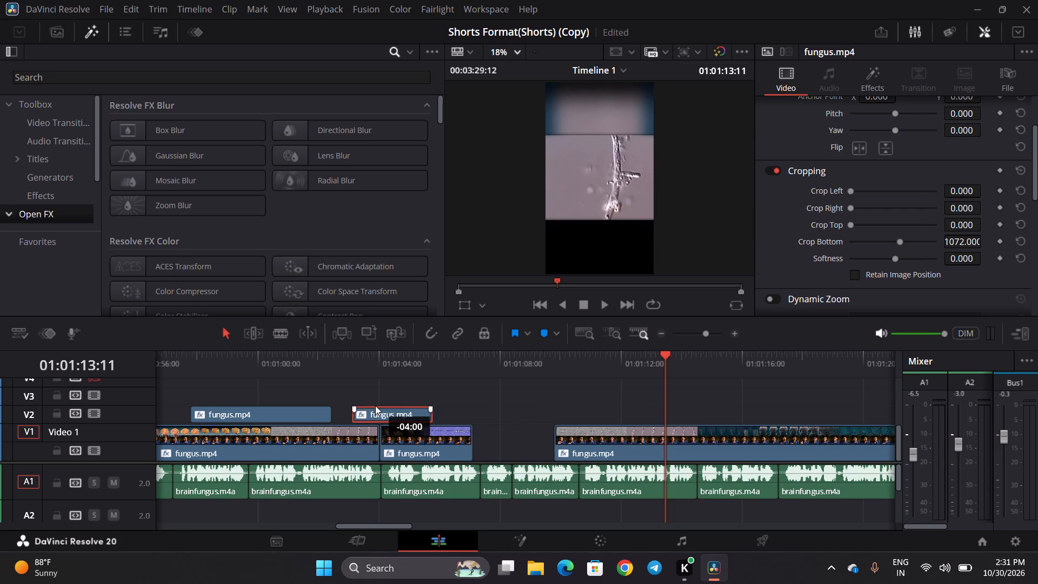
left_click_drag(375, 406, 370, 389)
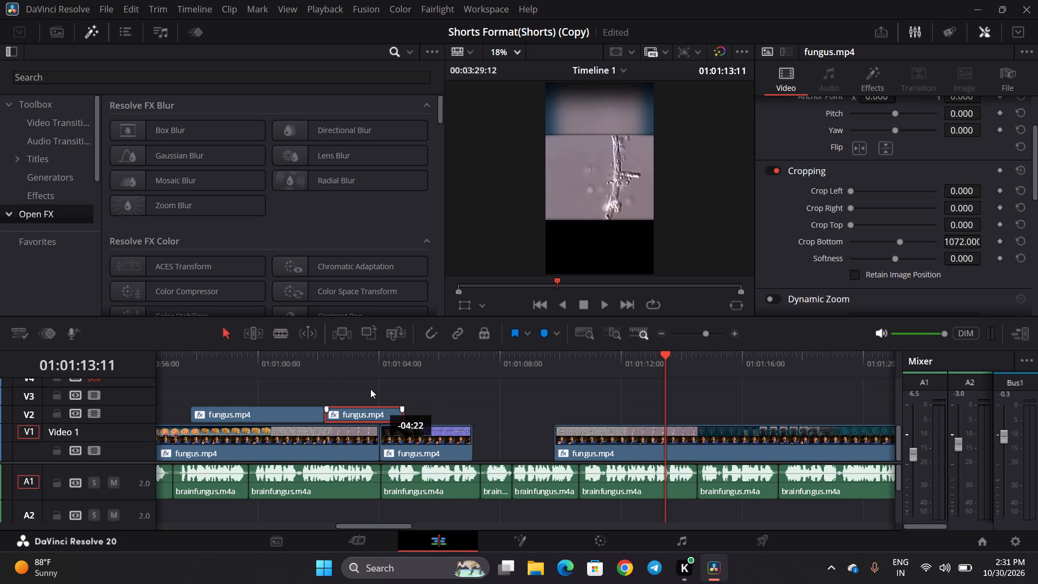
left_click_drag(370, 389, 312, 414)
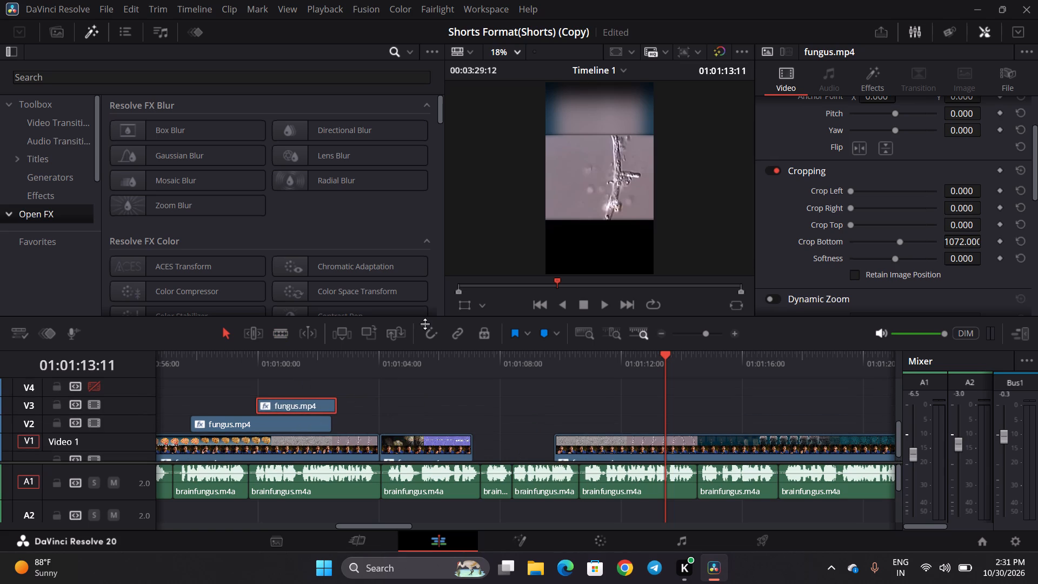
Turn snapping on and move the last fungus.mp4 clip on V1 earlier to meet the previous clip's end at about 01:01:07:03.
left_click(424, 331)
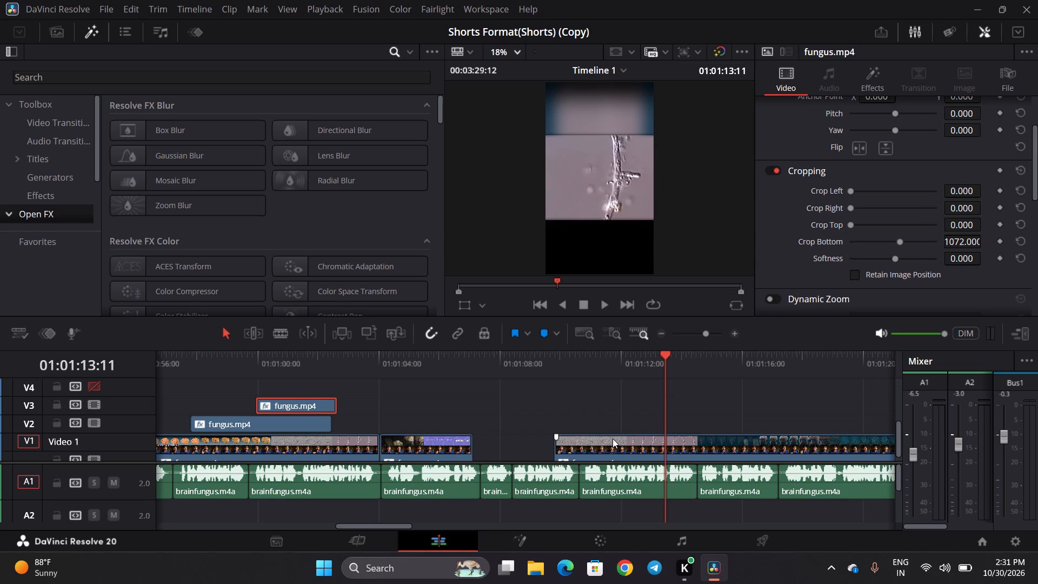
left_click(613, 439)
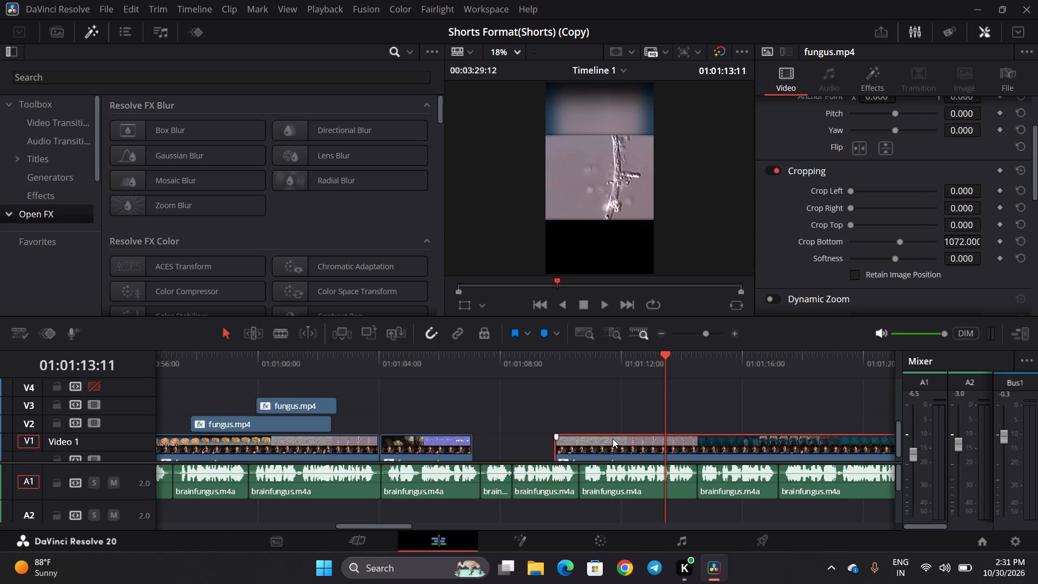
right_click(613, 439)
left_click(554, 421)
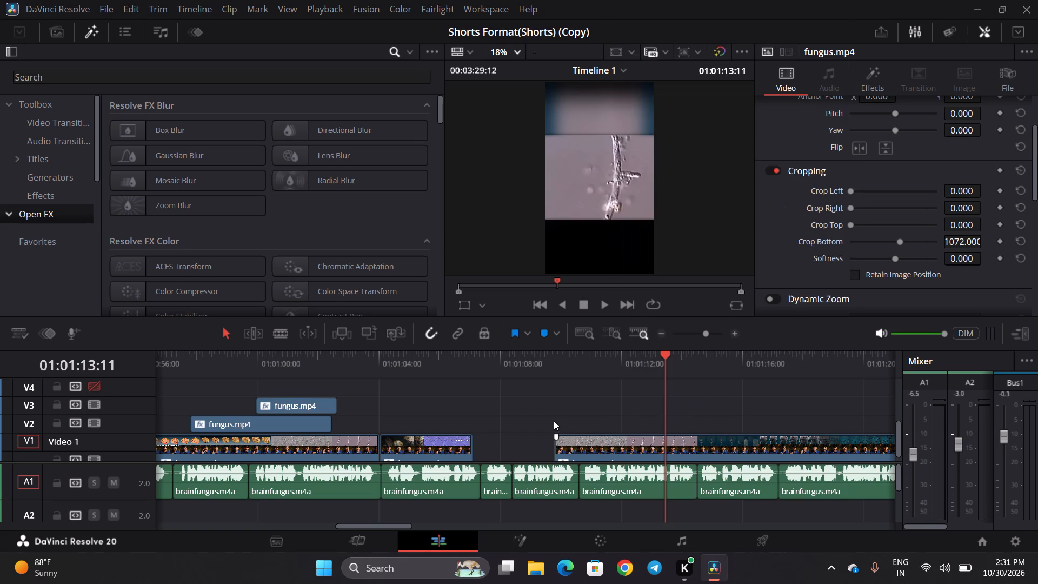
scroll(554, 421, "down", 2)
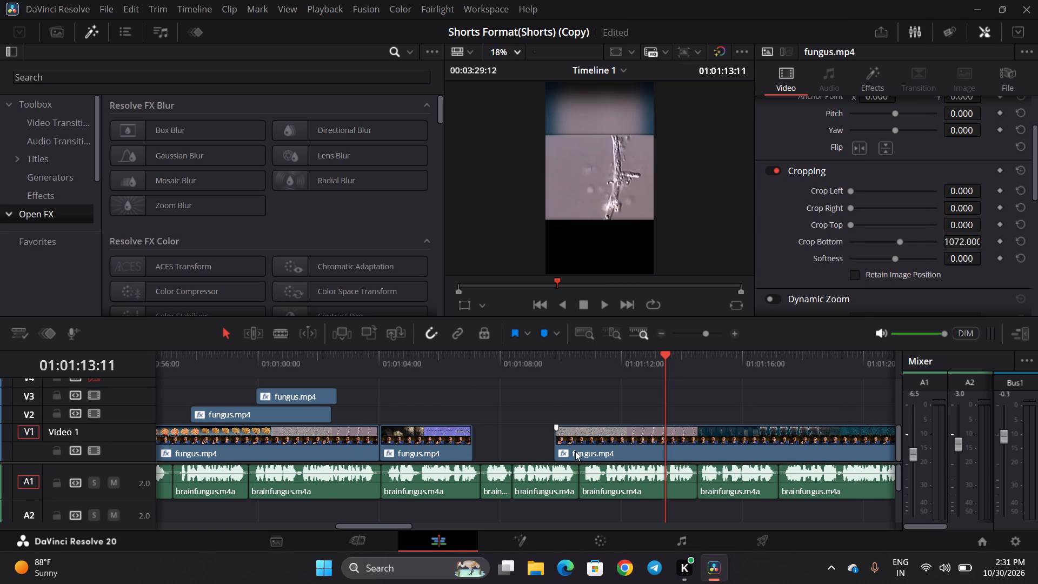
left_click_drag(601, 448, 571, 449)
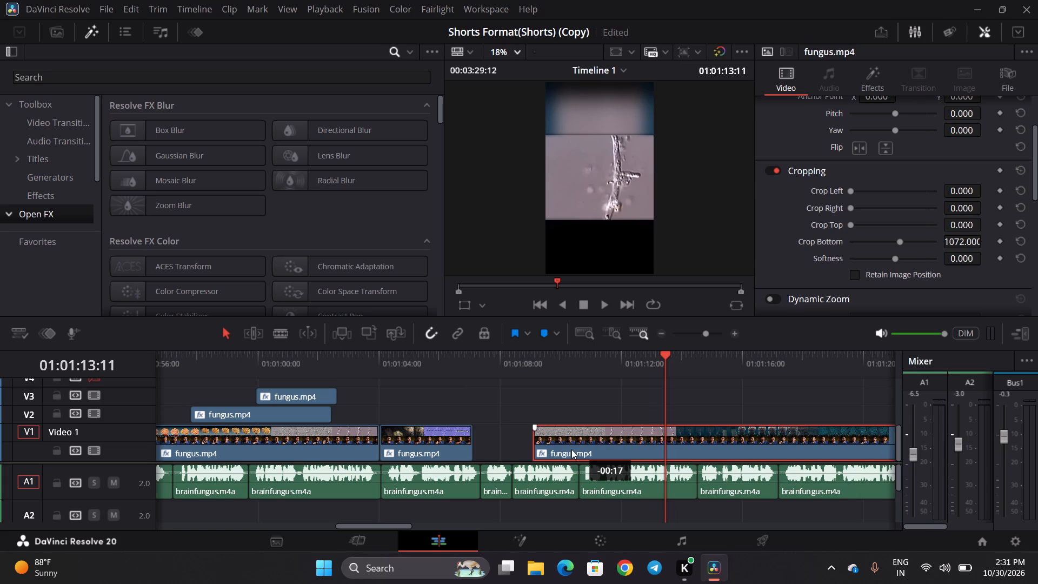
left_click_drag(571, 449, 517, 446)
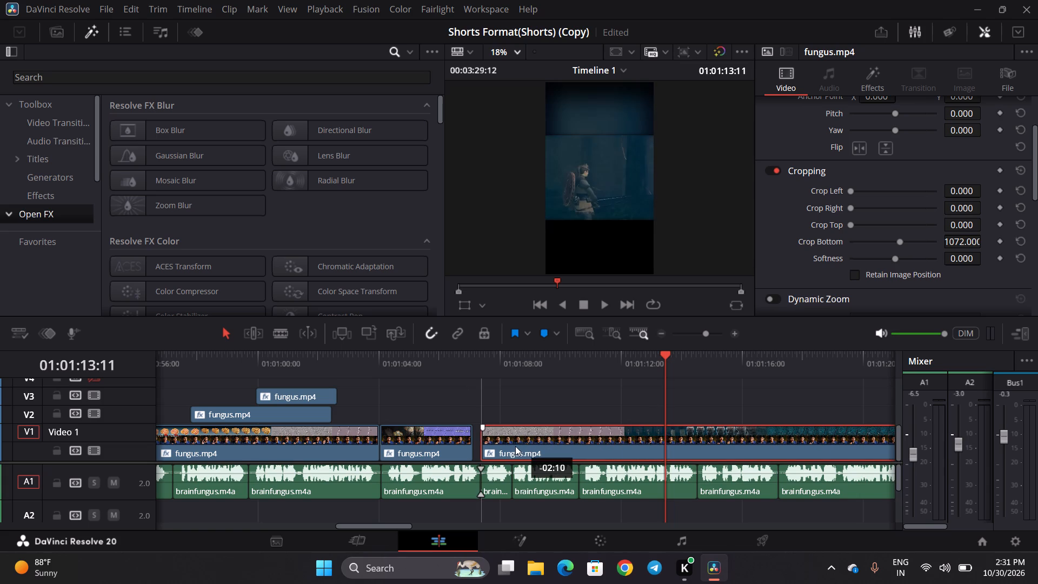
Play V1 from about 01:01:04 to 01:01:15:04, across the closed gap, comparing the footage with the narration.
left_click(377, 372)
key("space")
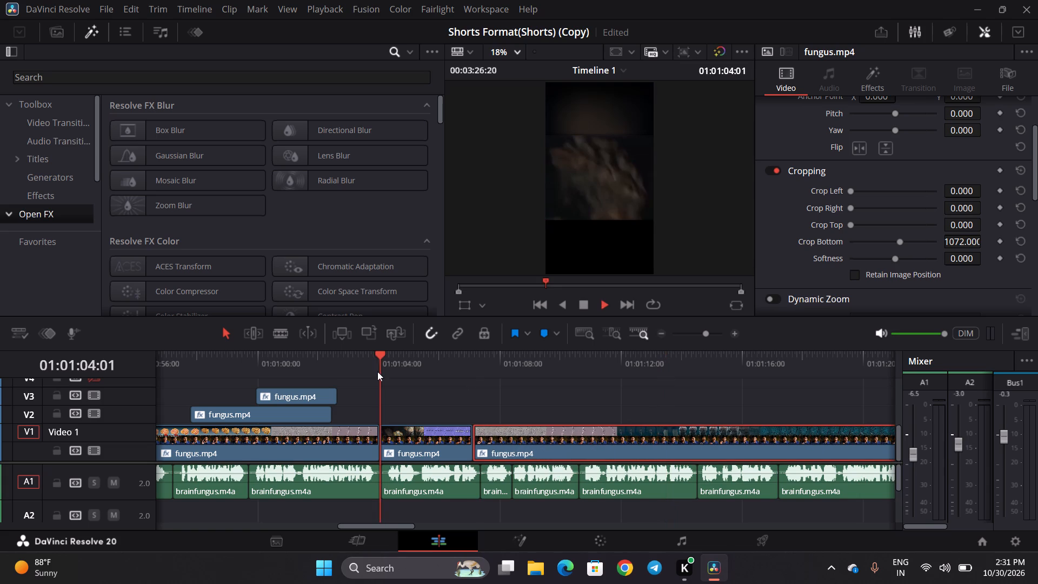
key("space")
key("space")
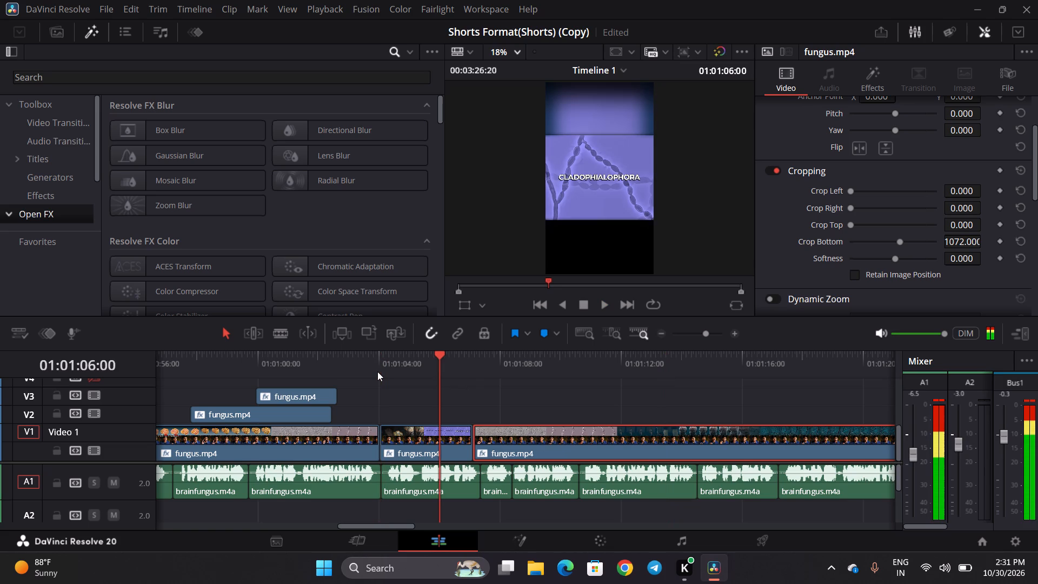
key("space")
key("space")
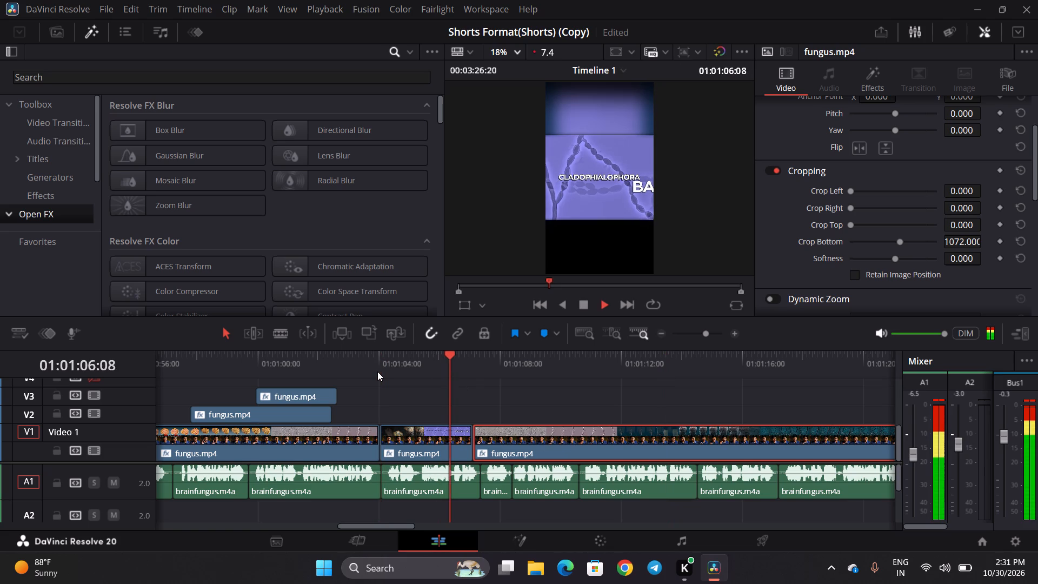
key("space")
key("space")
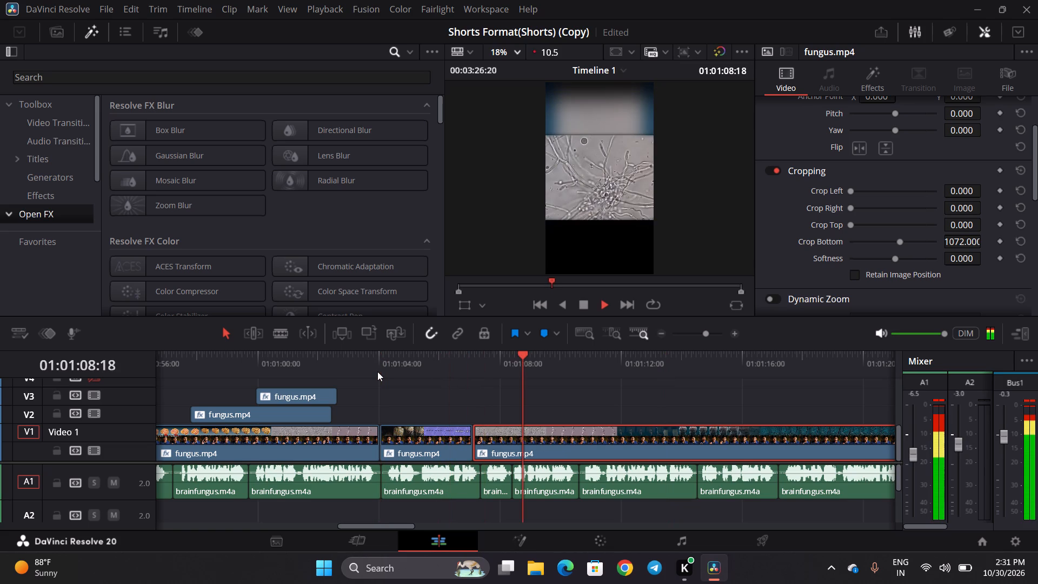
key("space")
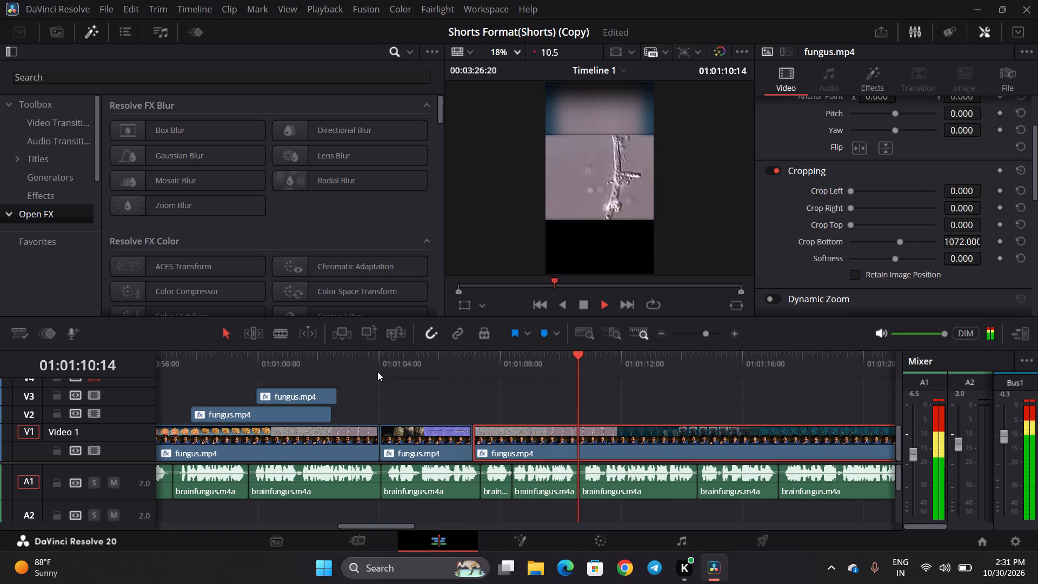
key("space")
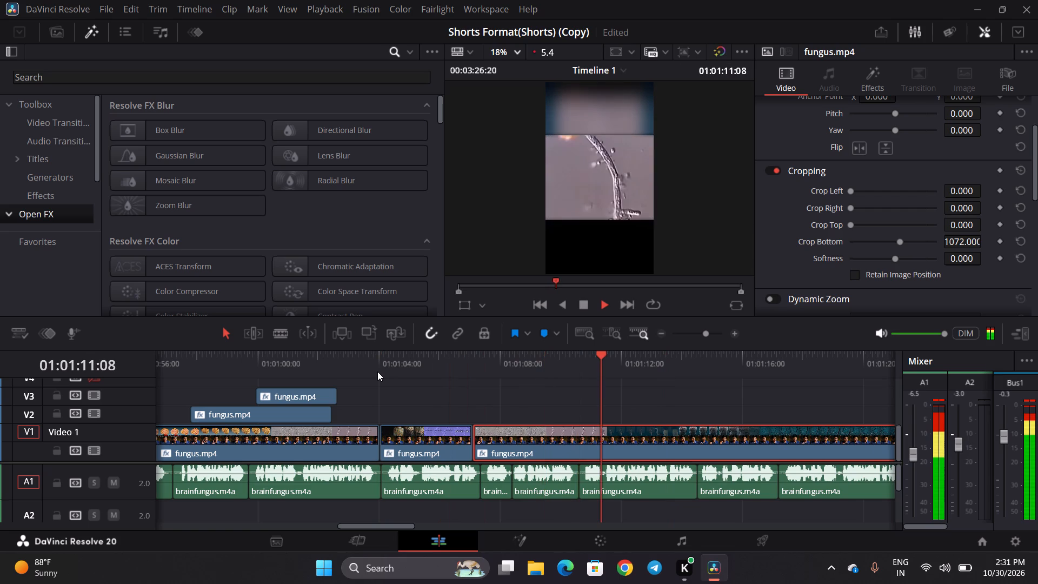
key("space")
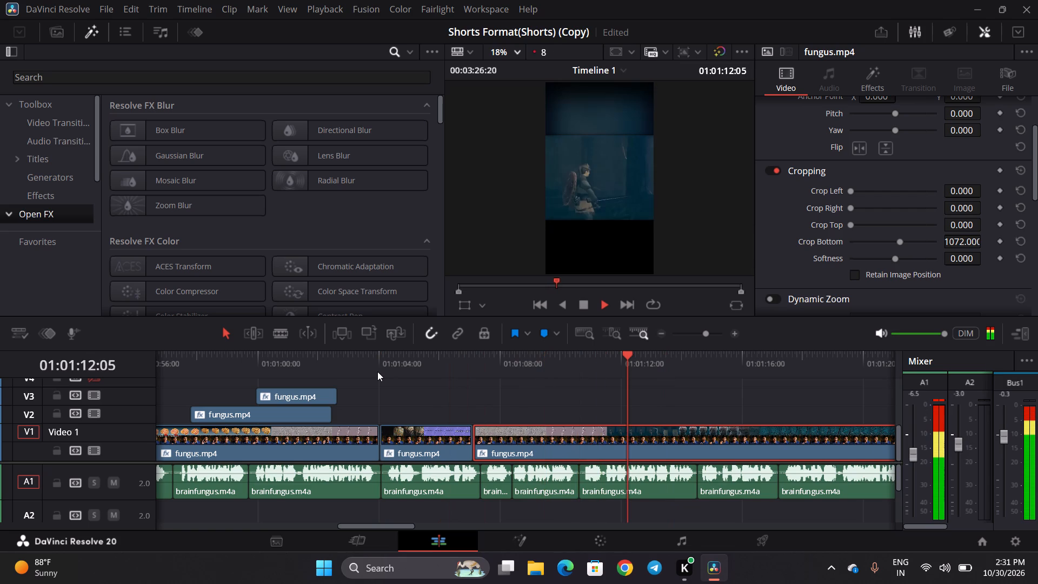
key("space")
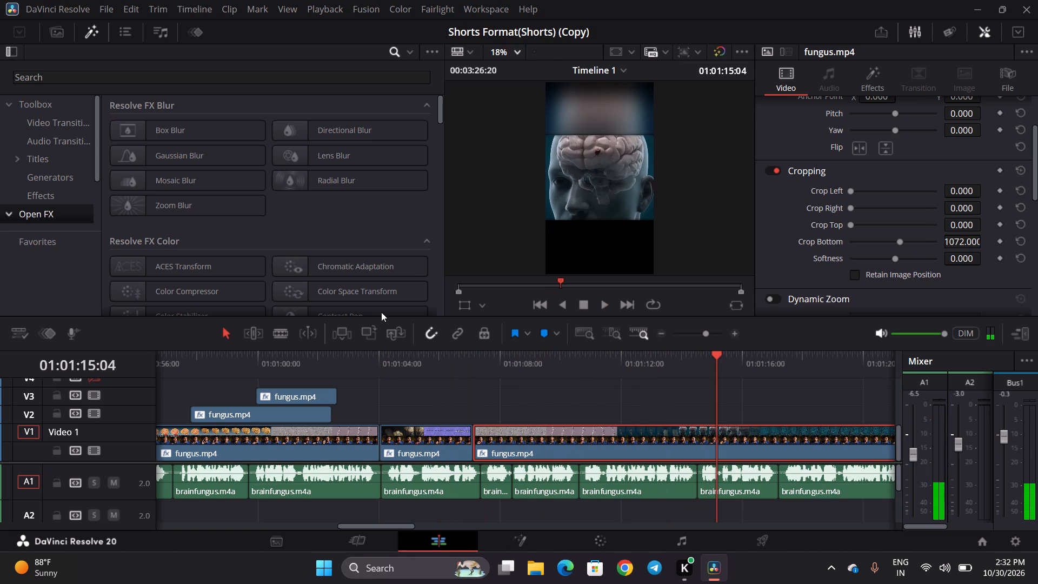
With snapping off, cut out and delete the fungus.mp4 section on V1 from about 01:01:11:15 to 01:01:13:21.
left_click(283, 332)
left_click(428, 335)
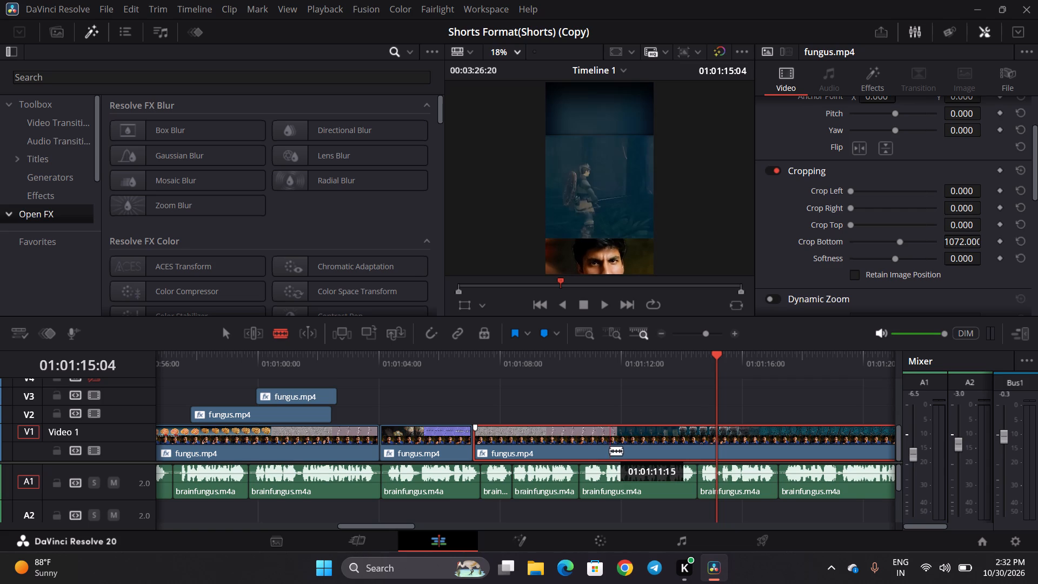
left_click(610, 450)
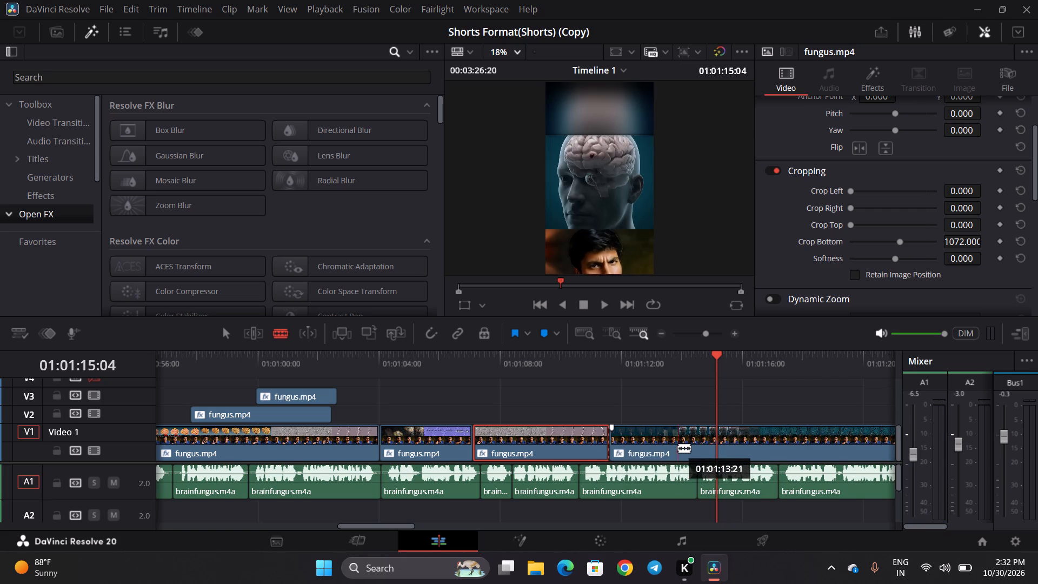
left_click(678, 448)
left_click(232, 336)
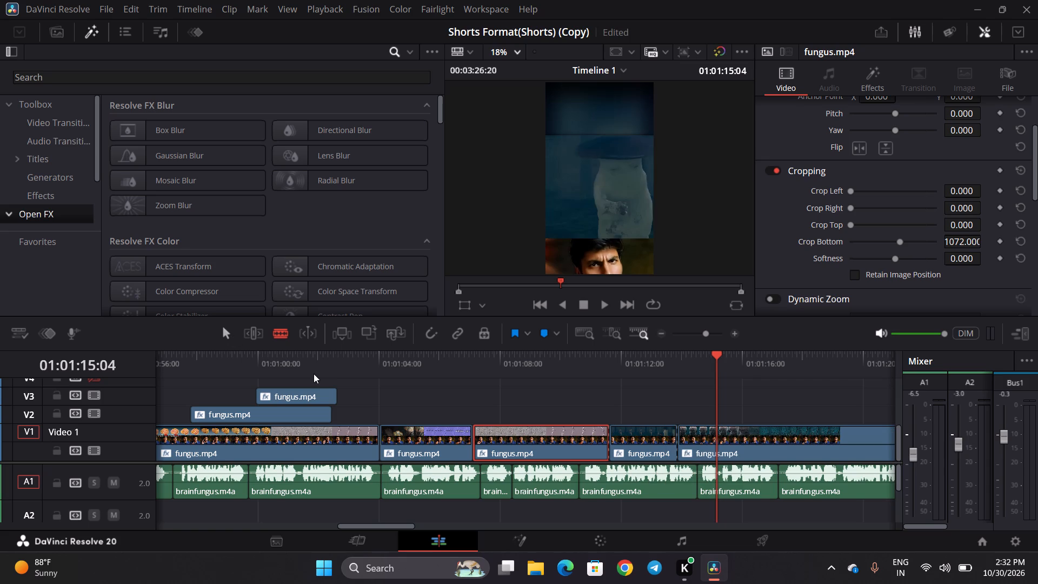
left_click(625, 435)
key("BackSpace")
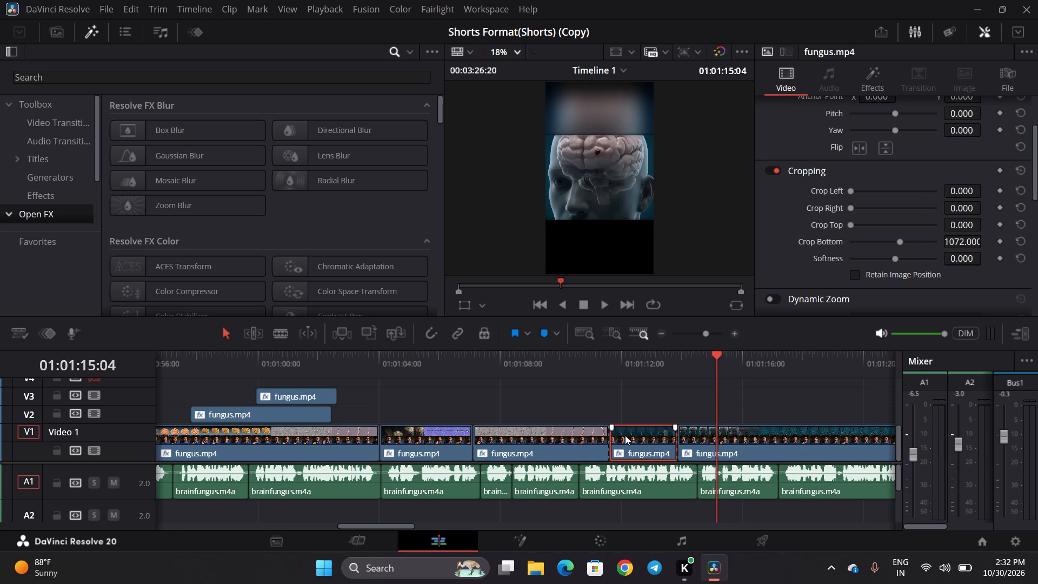
Move the last fungus.mp4 clip on V1 earlier, with snapping on, to meet the previous clip's end at about 01:01:11:15.
left_click_drag(744, 447, 725, 446)
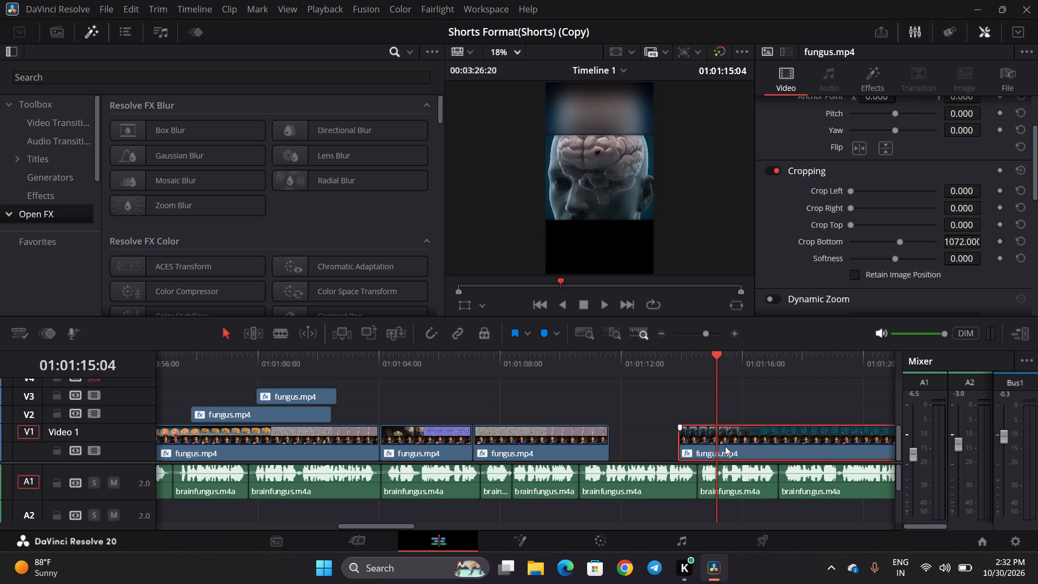
left_click_drag(725, 446, 701, 443)
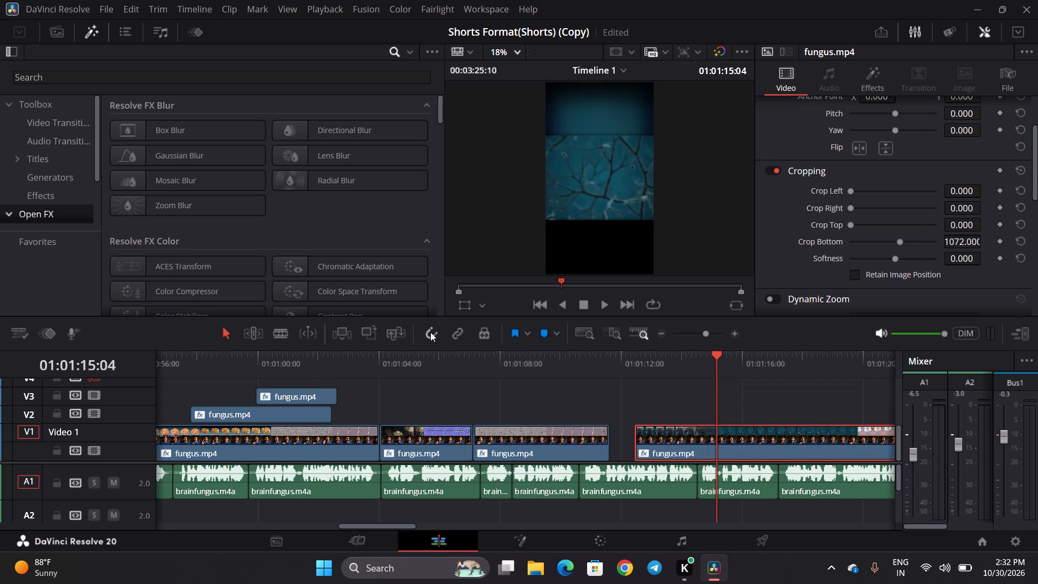
left_click(430, 332)
left_click_drag(655, 444, 639, 443)
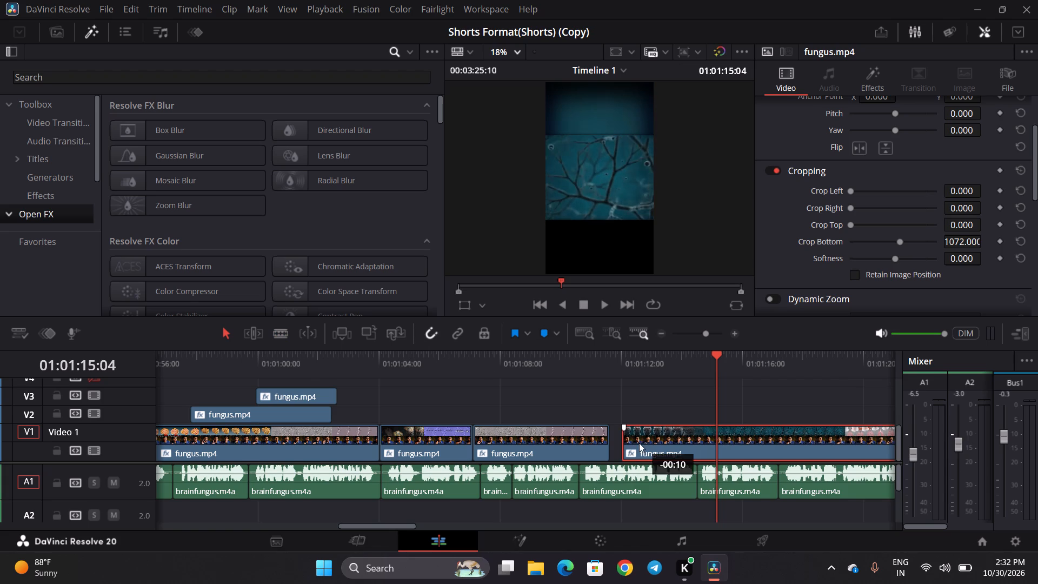
left_click_drag(639, 443, 632, 443)
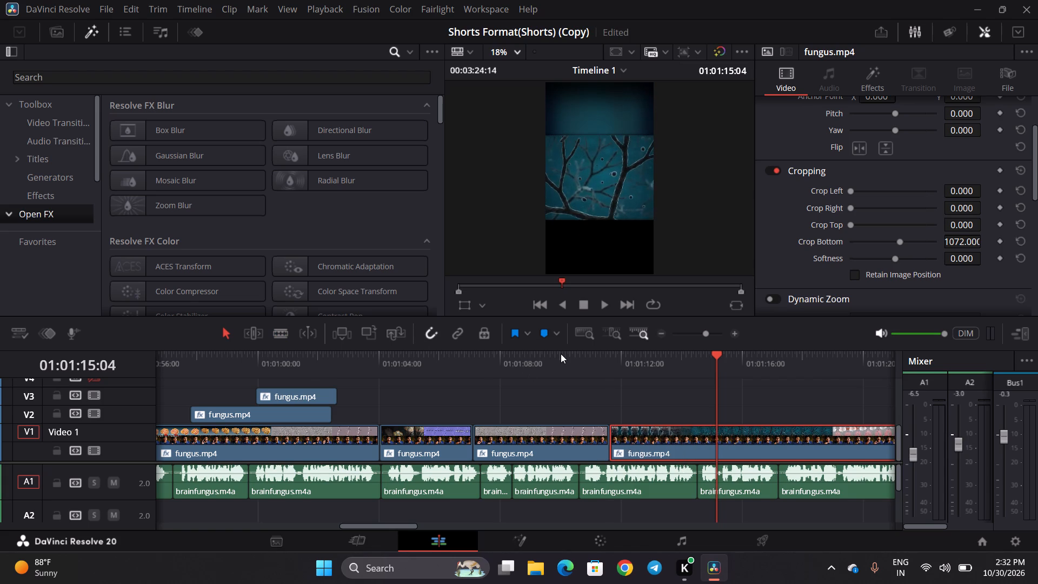
Play the timeline from about 01:01:10 to 01:01:43:01, comparing the fungus.mp4 footage on V1 with the narration.
left_click(561, 354)
key("space")
key("space")
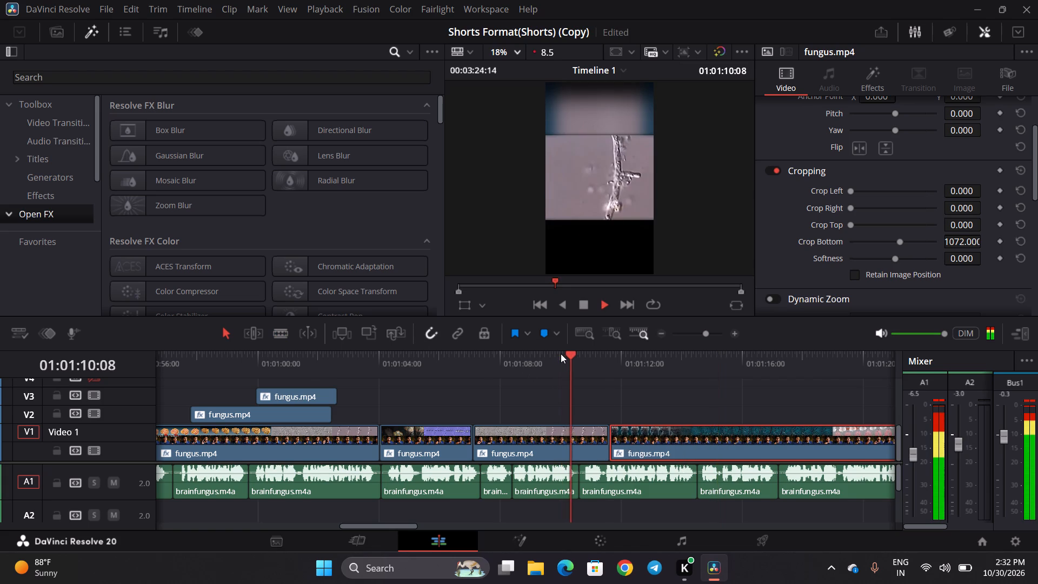
key("space")
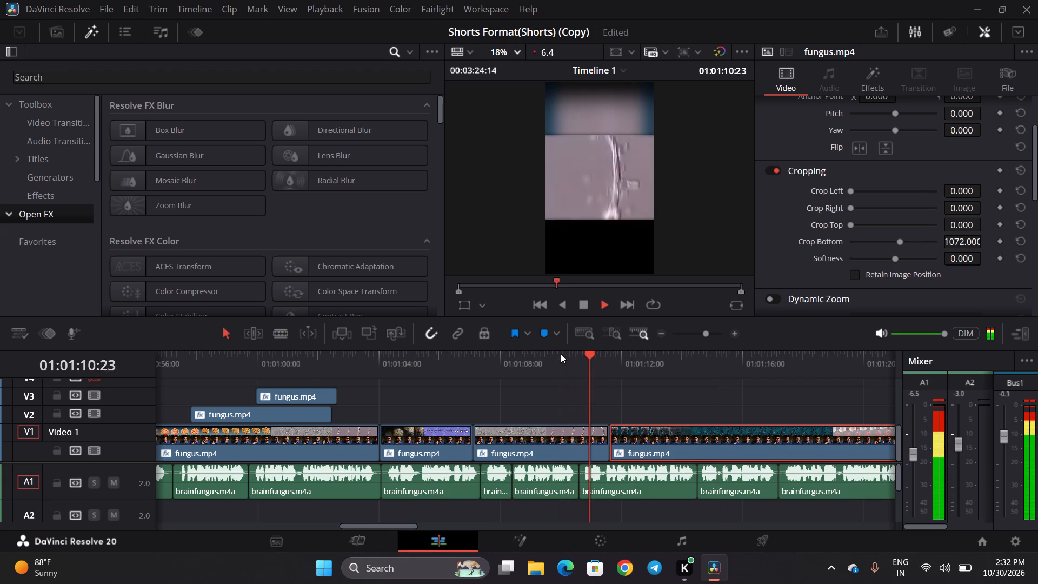
key("space")
key("space")
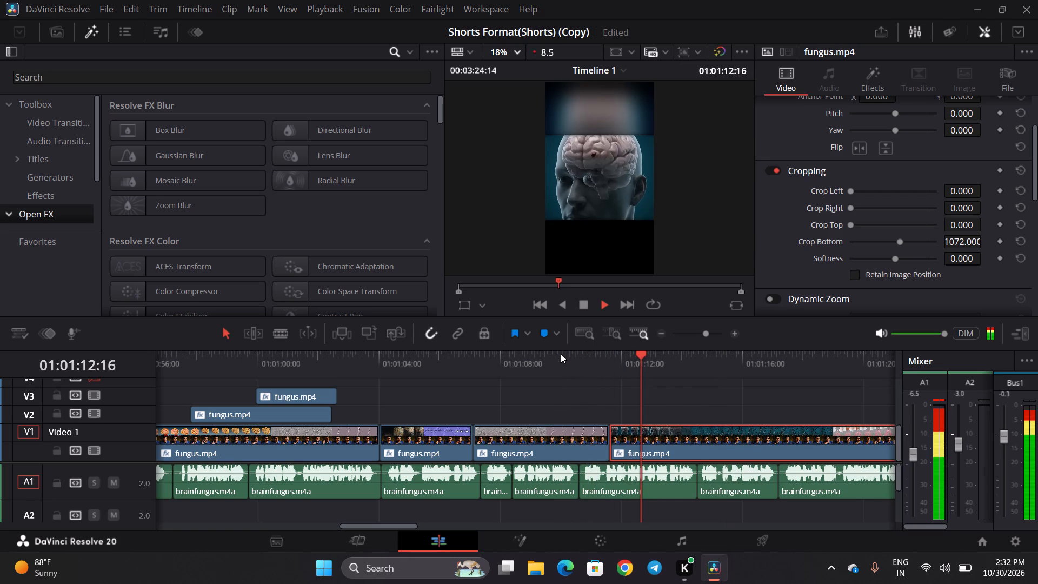
key("space")
key("space")
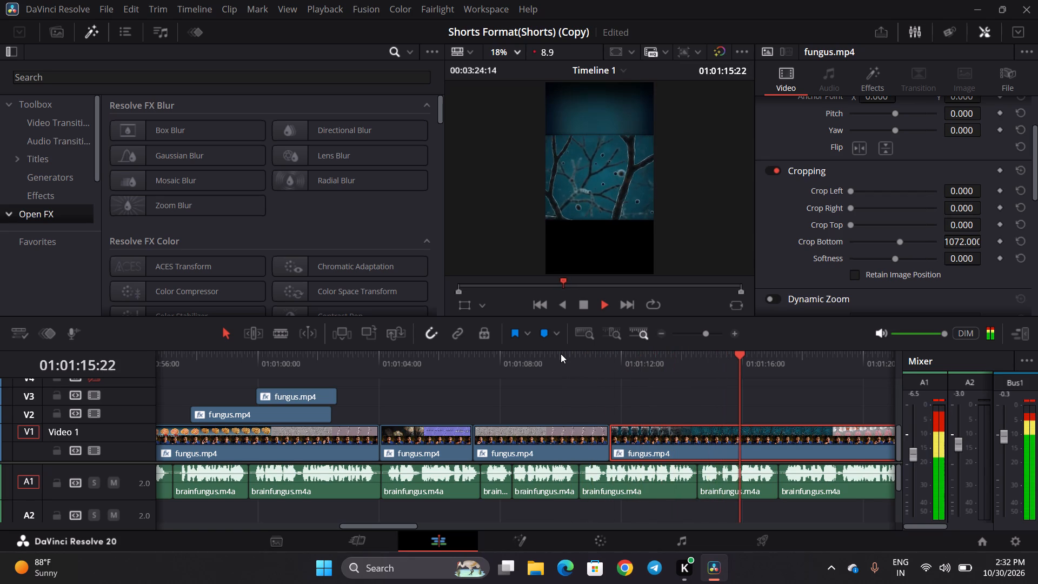
key("space")
key("space")
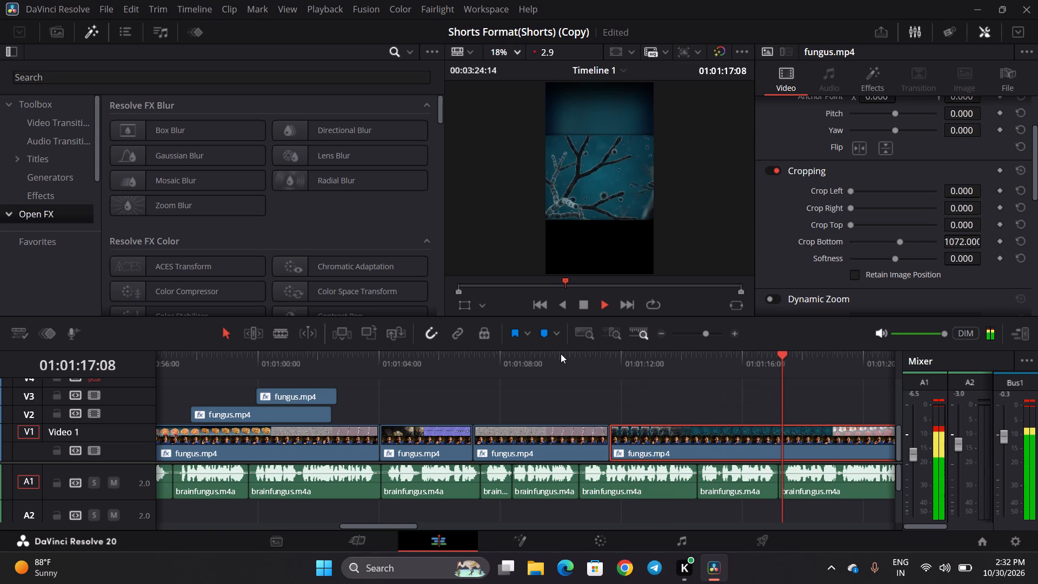
key("space")
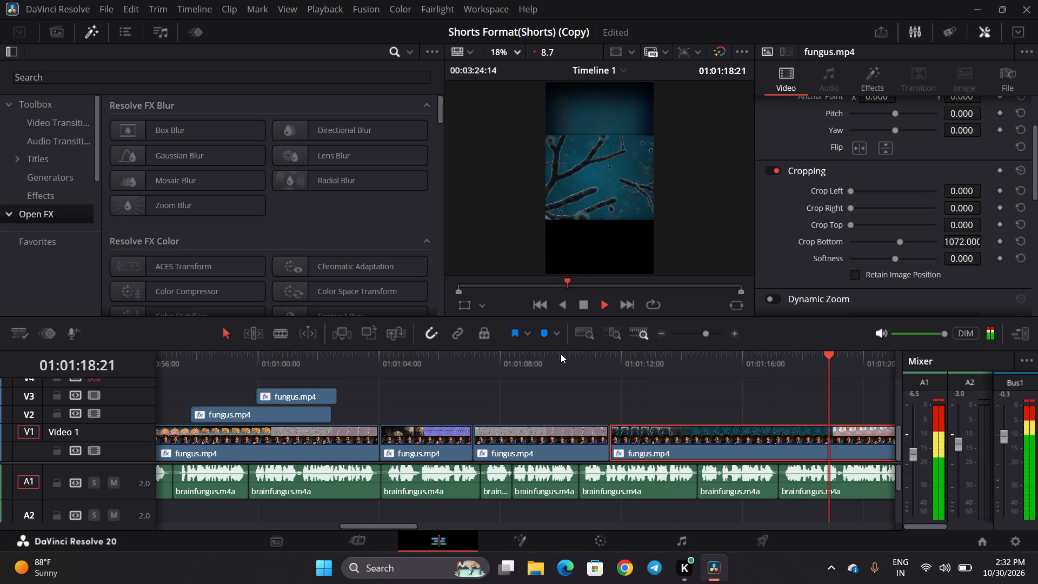
key("space")
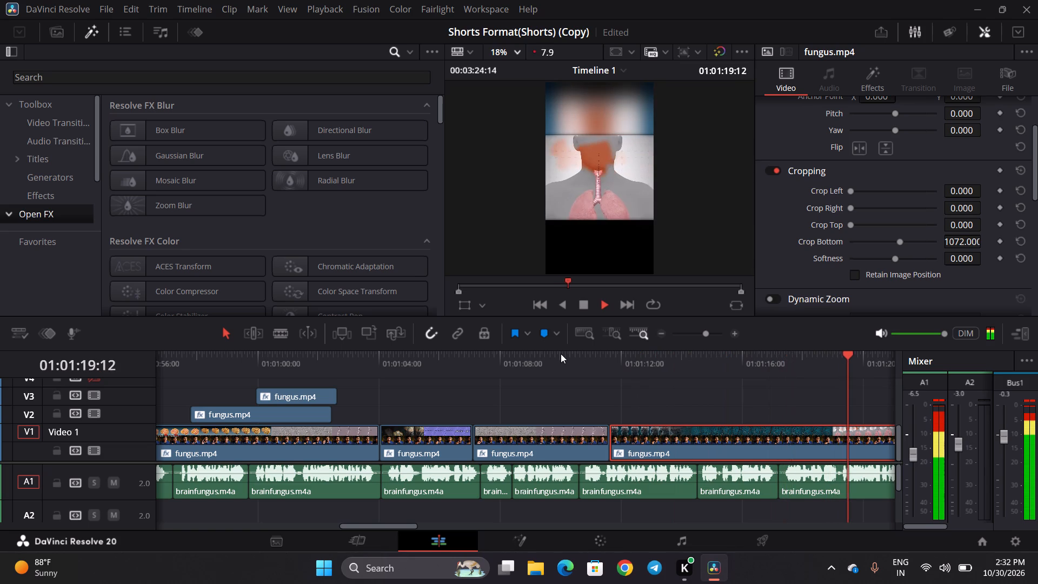
key("space")
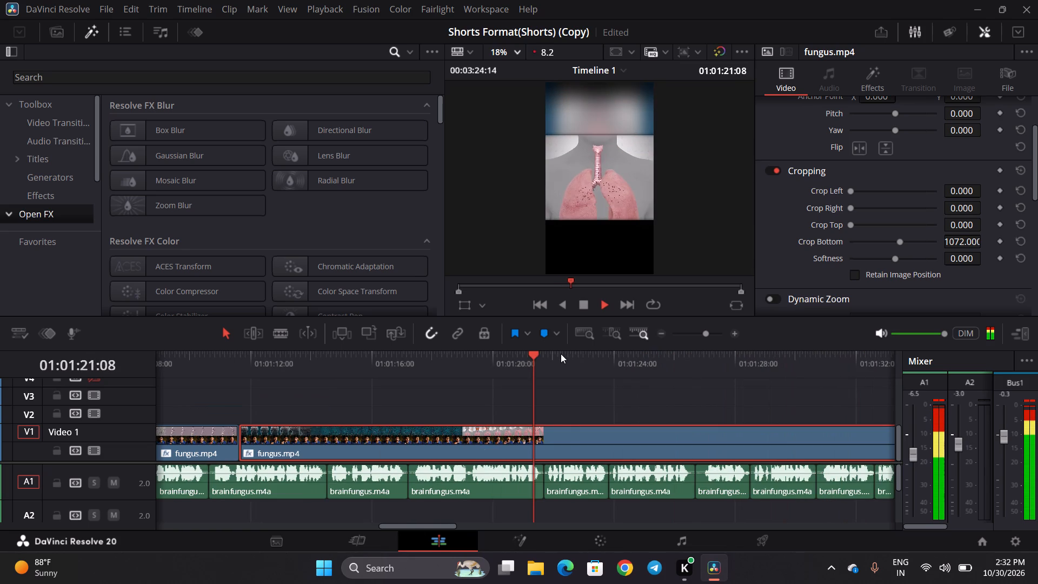
key("space")
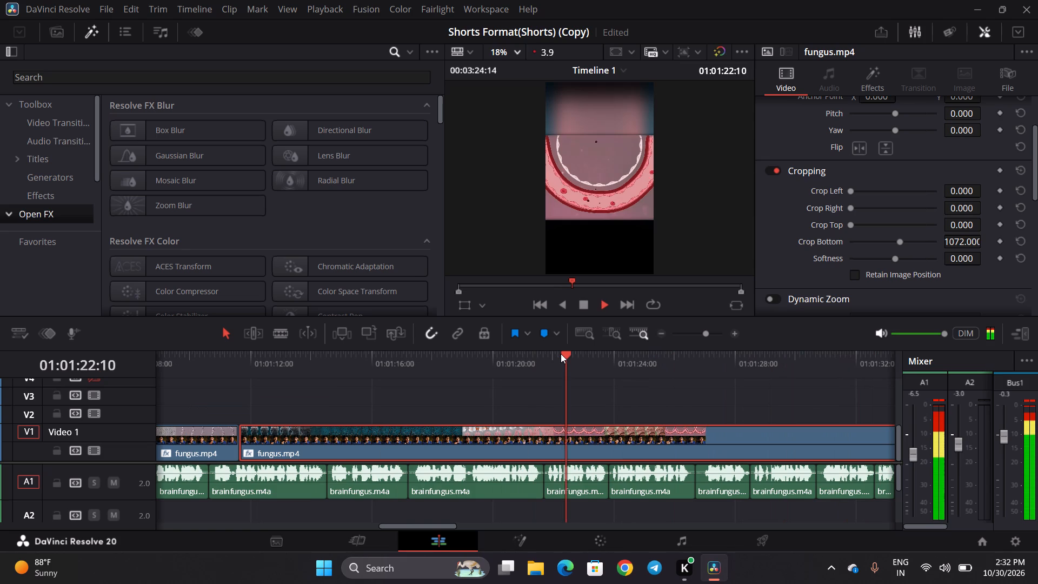
key("space")
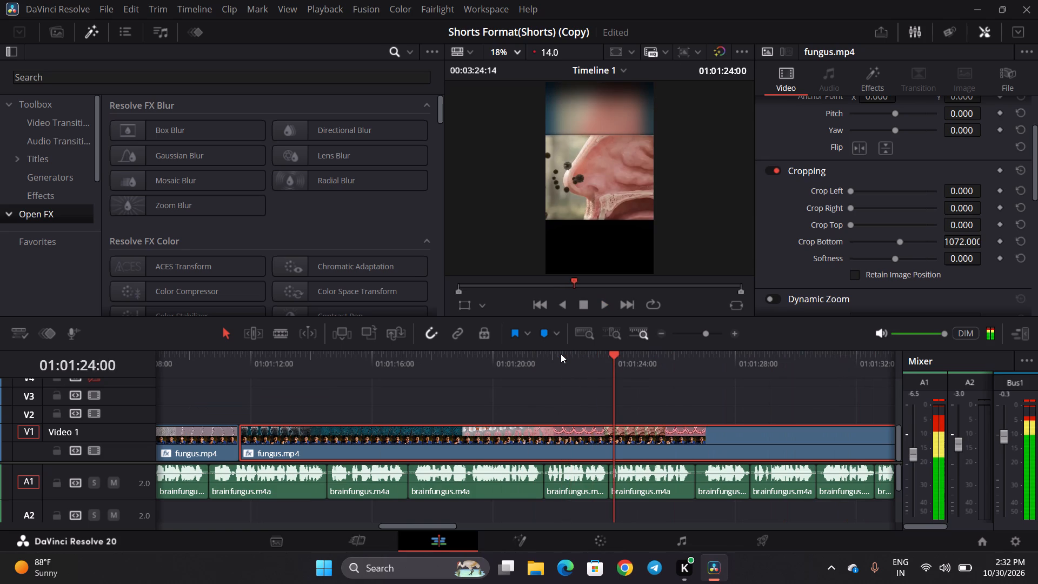
key("space")
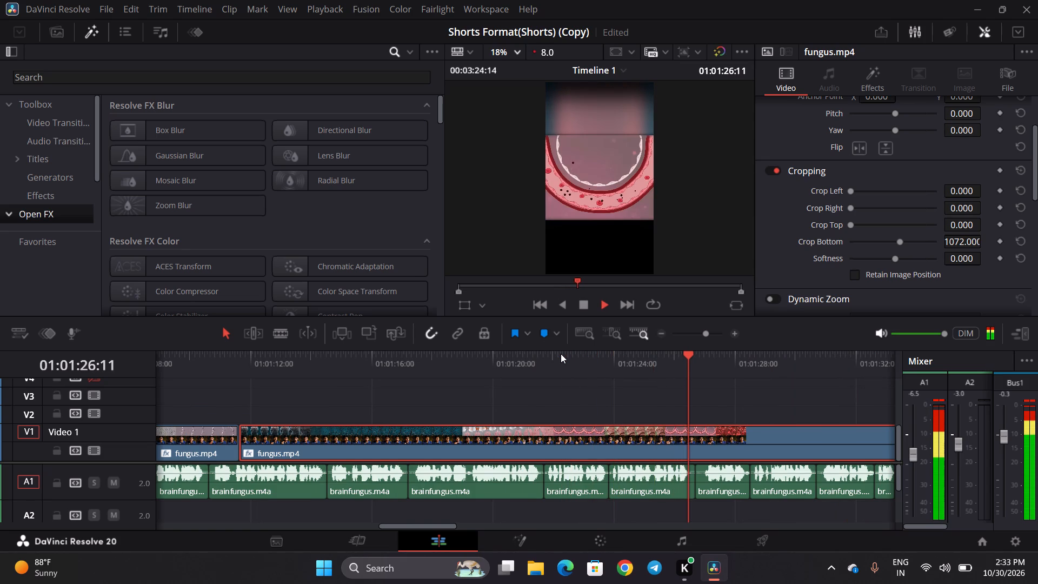
key("space")
key("space")
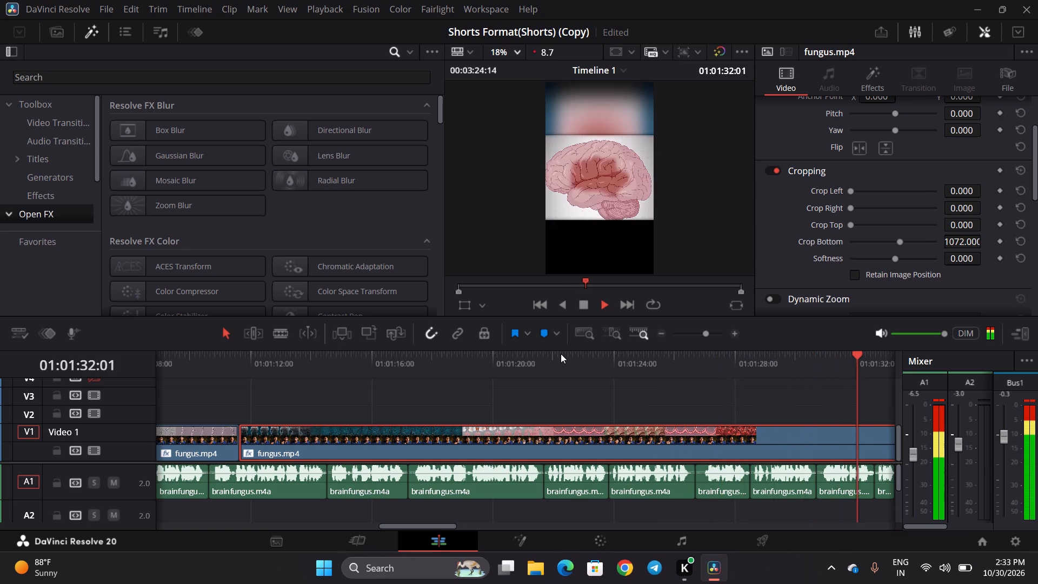
key("space")
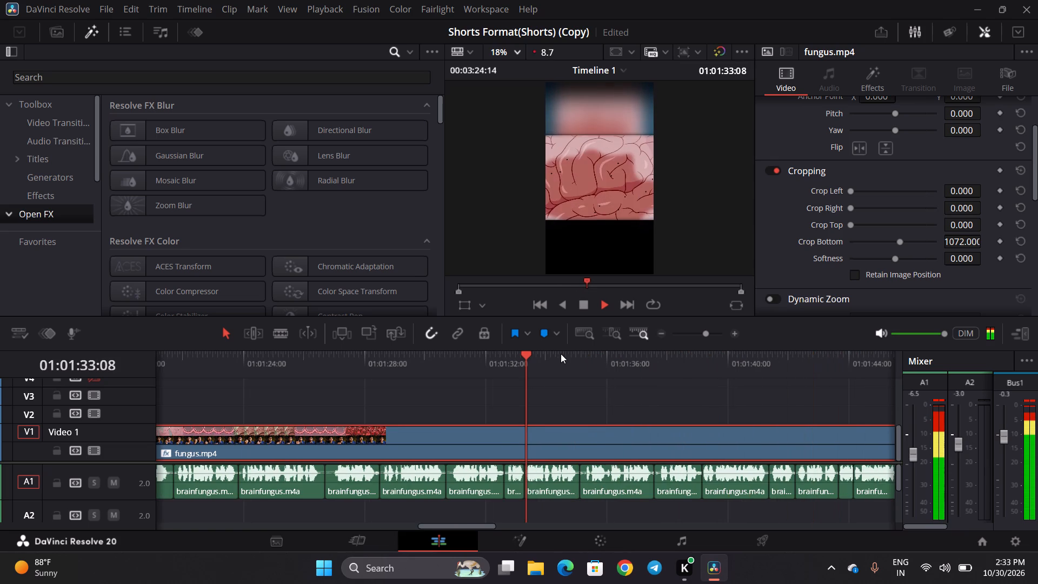
key("space")
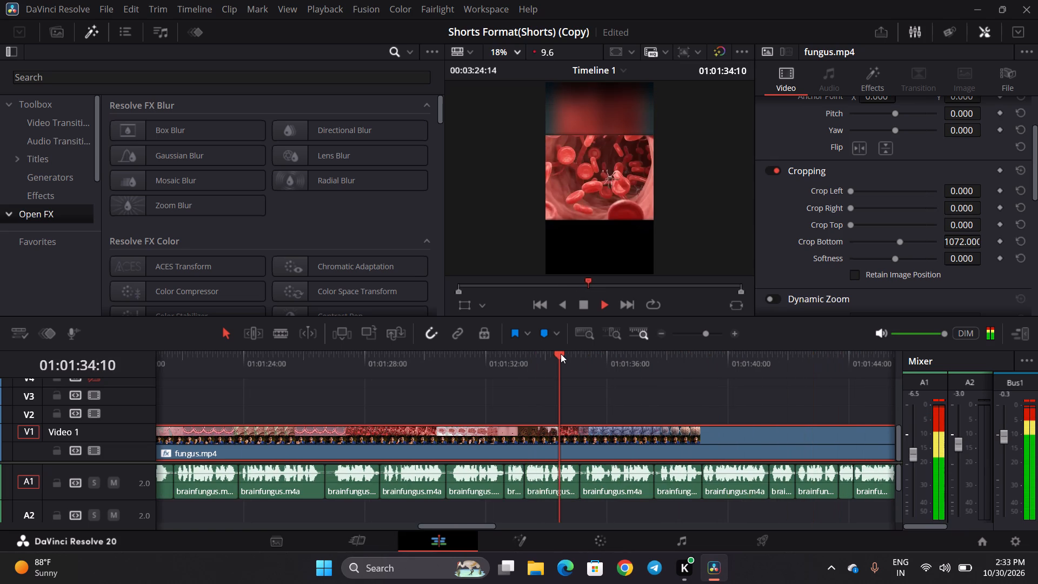
key("space")
key("space")
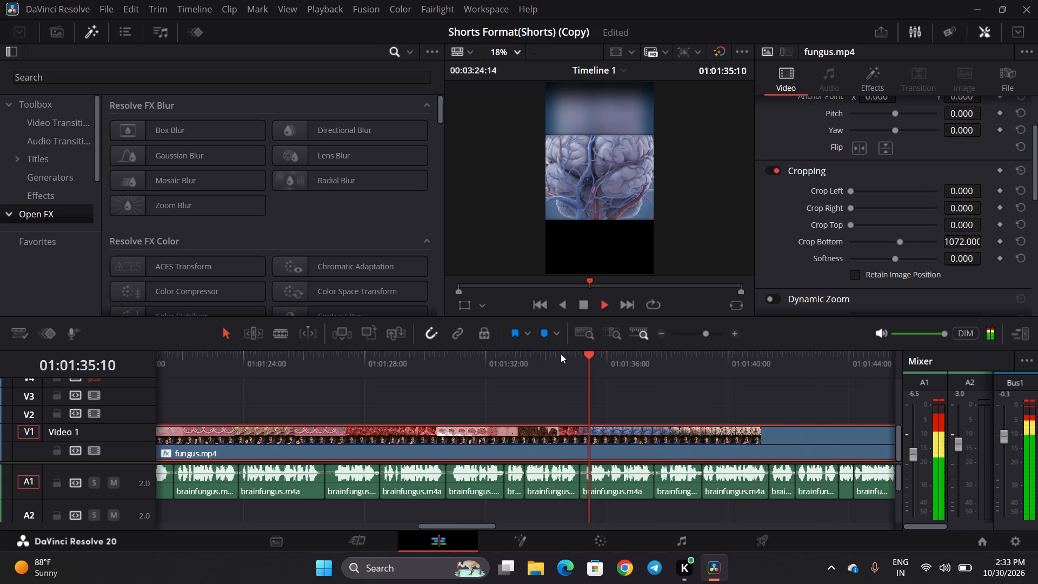
key("space")
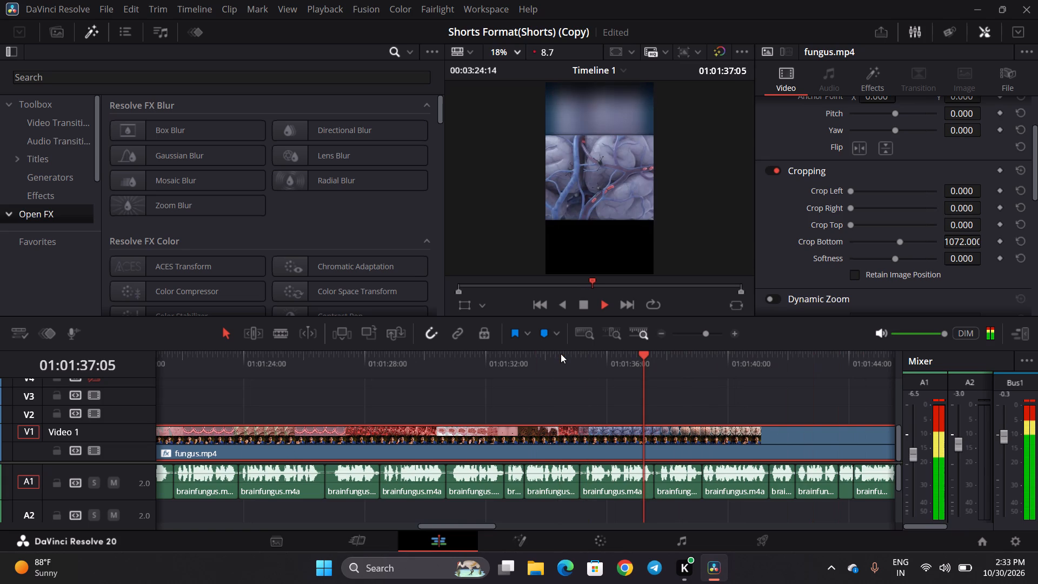
key("space")
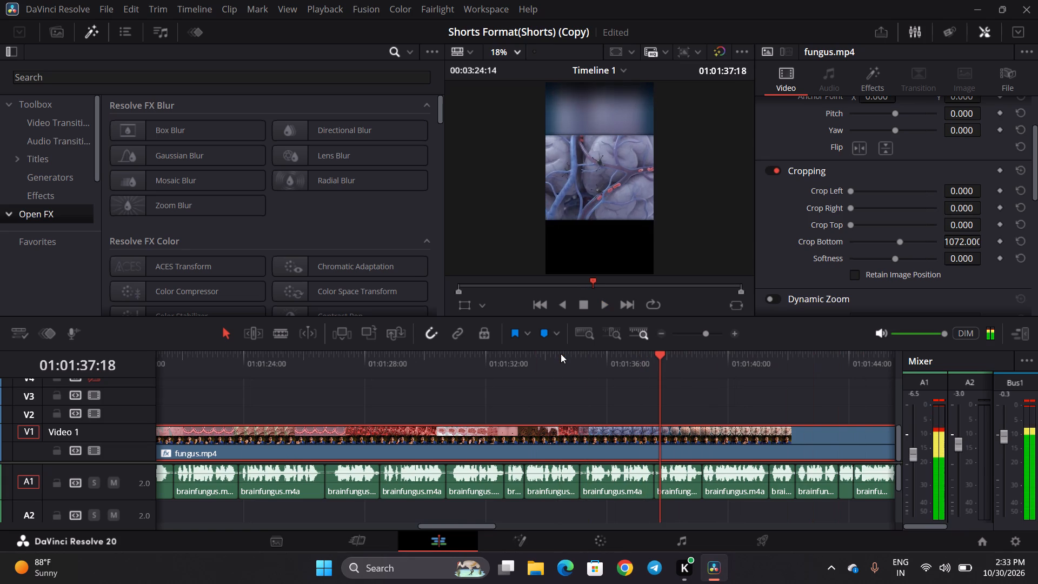
key("space")
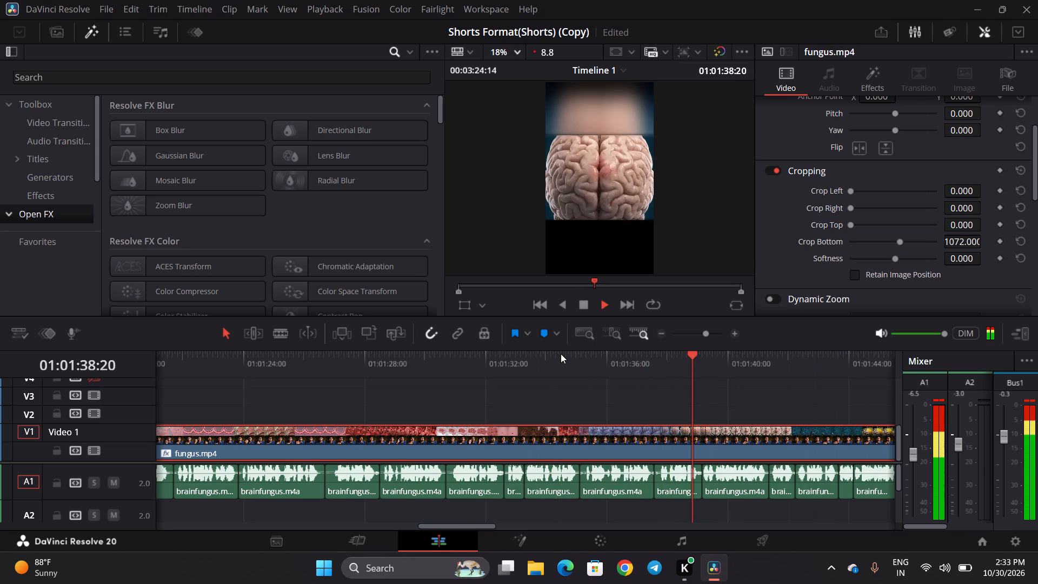
key("space")
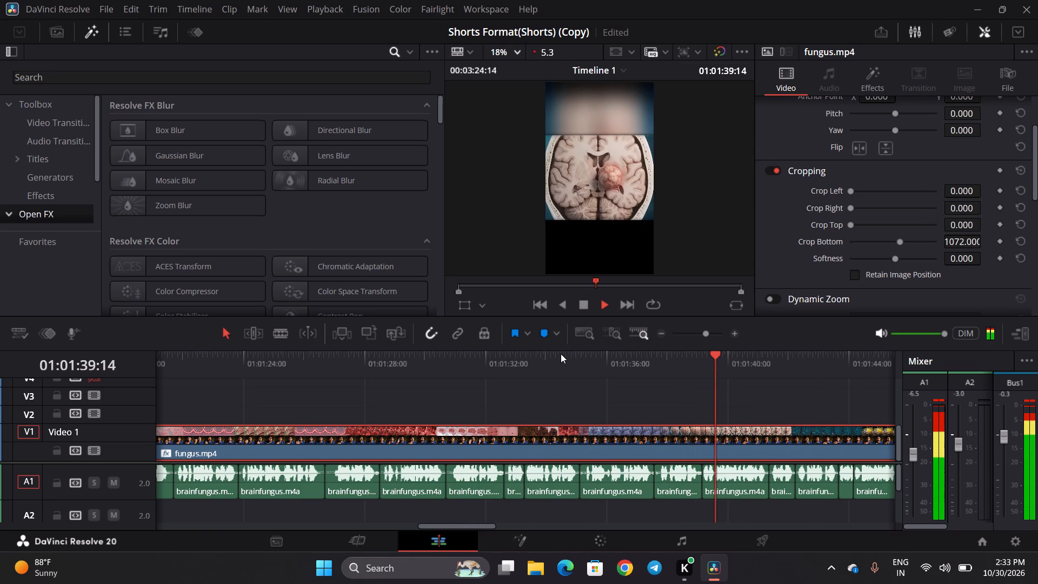
key("space")
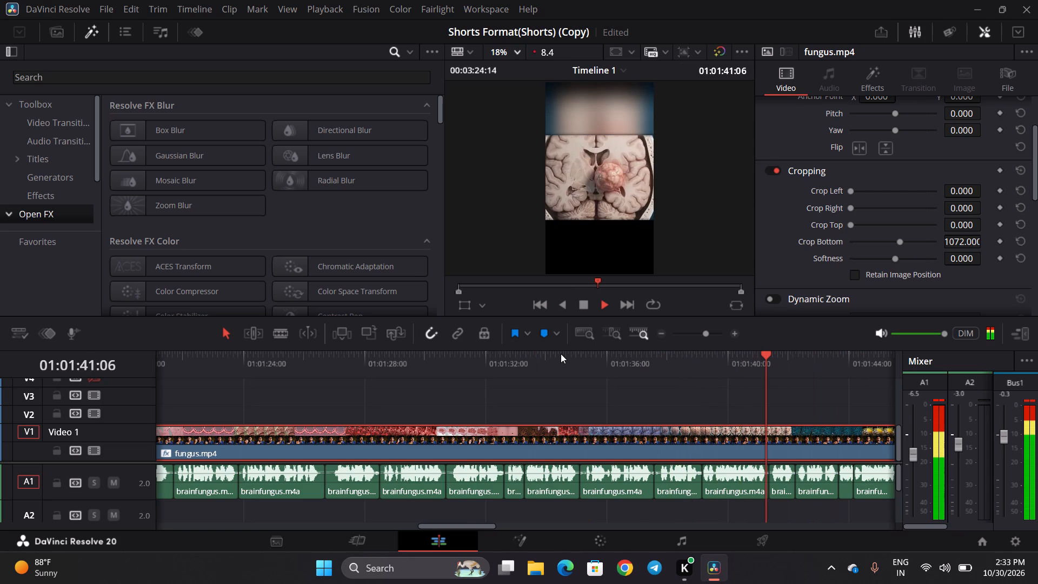
key("space")
key("space")
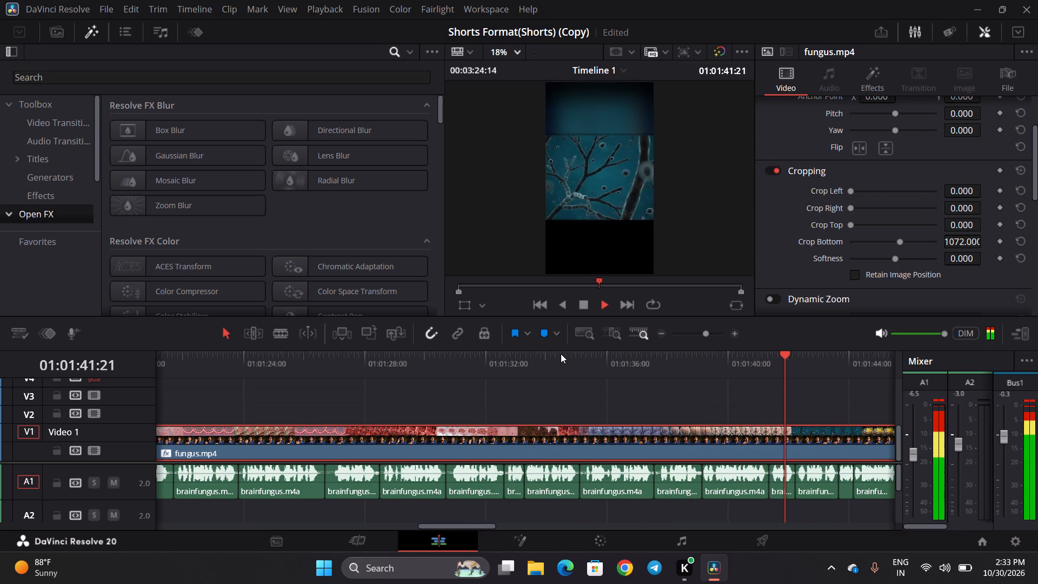
Cut out and delete the fungus.mp4 section on V1 from about 01:01:39:17 to 01:01:44:11.
scroll(561, 354, "left", 2)
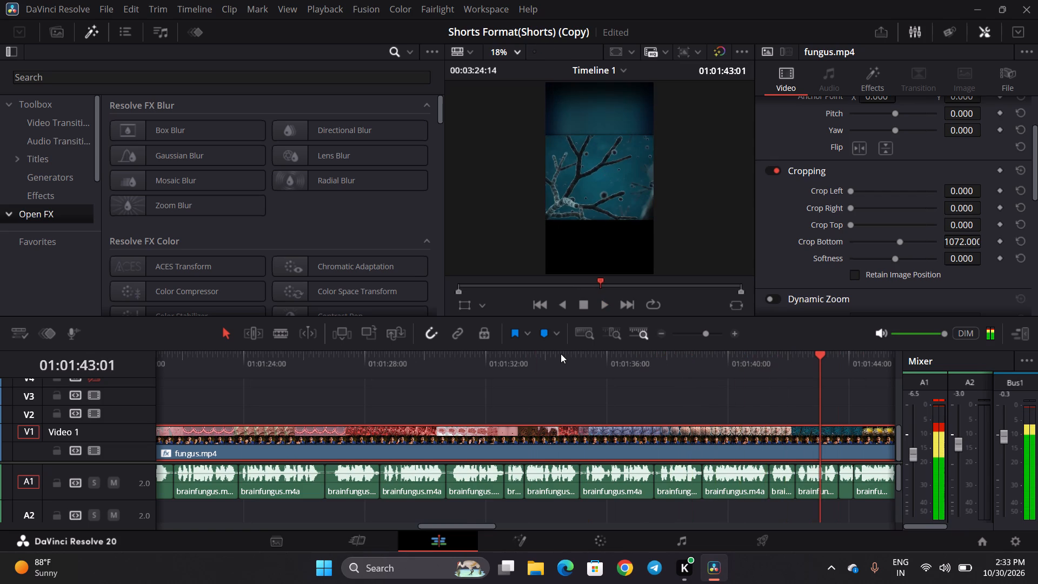
left_click(282, 334)
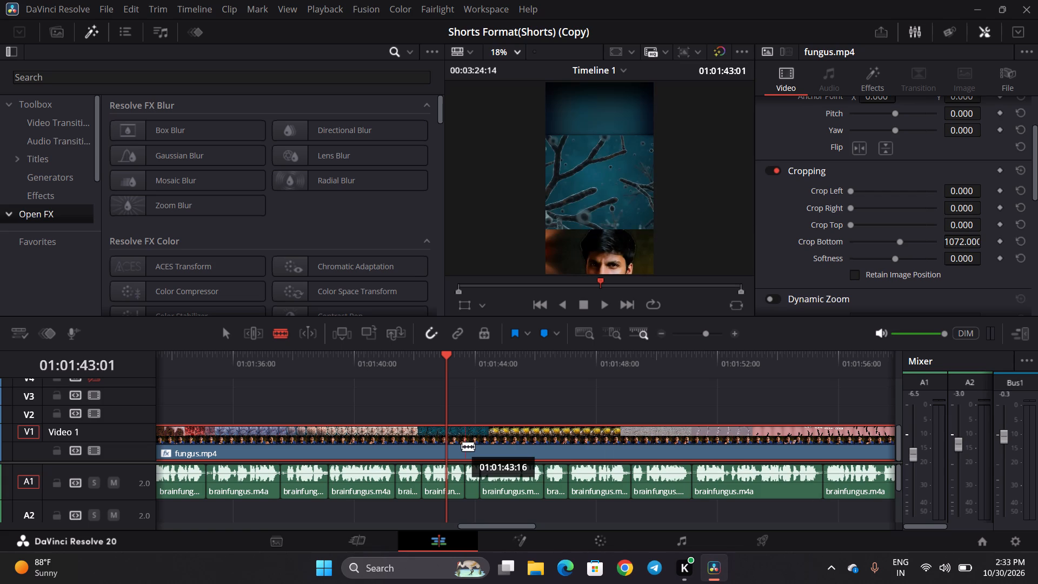
left_click(490, 442)
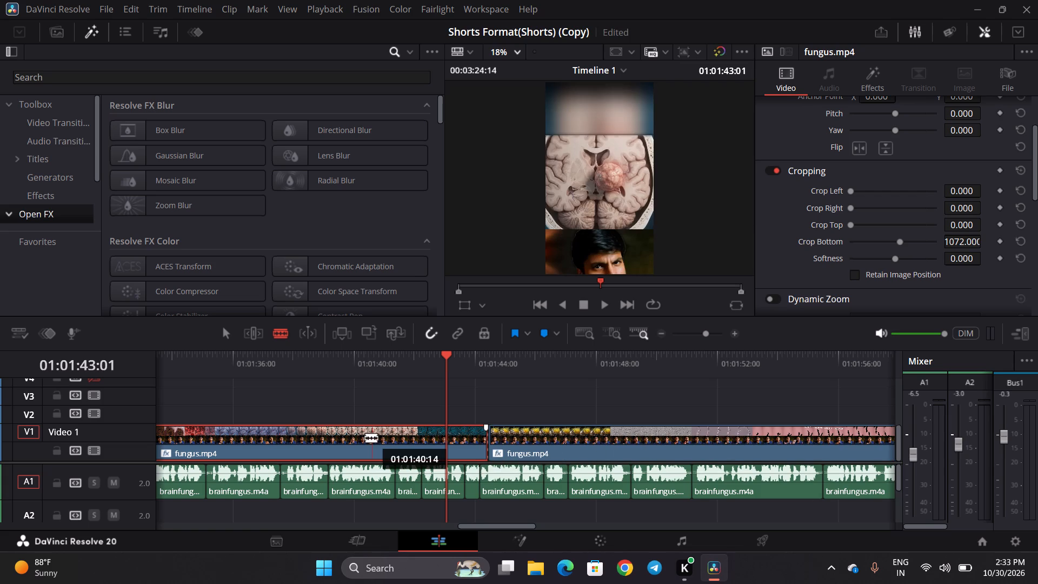
left_click(346, 437)
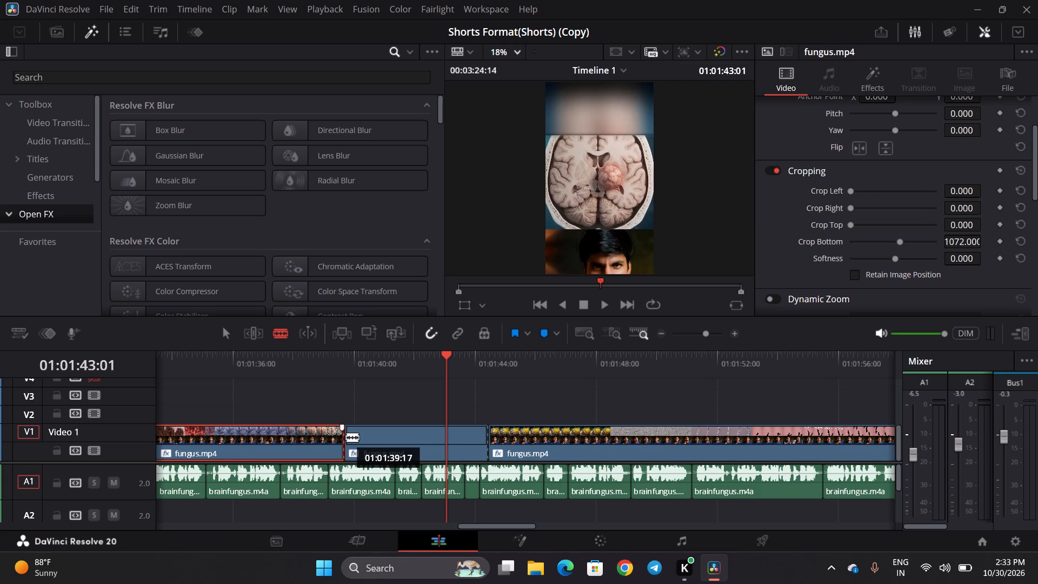
left_click(224, 332)
left_click(401, 444)
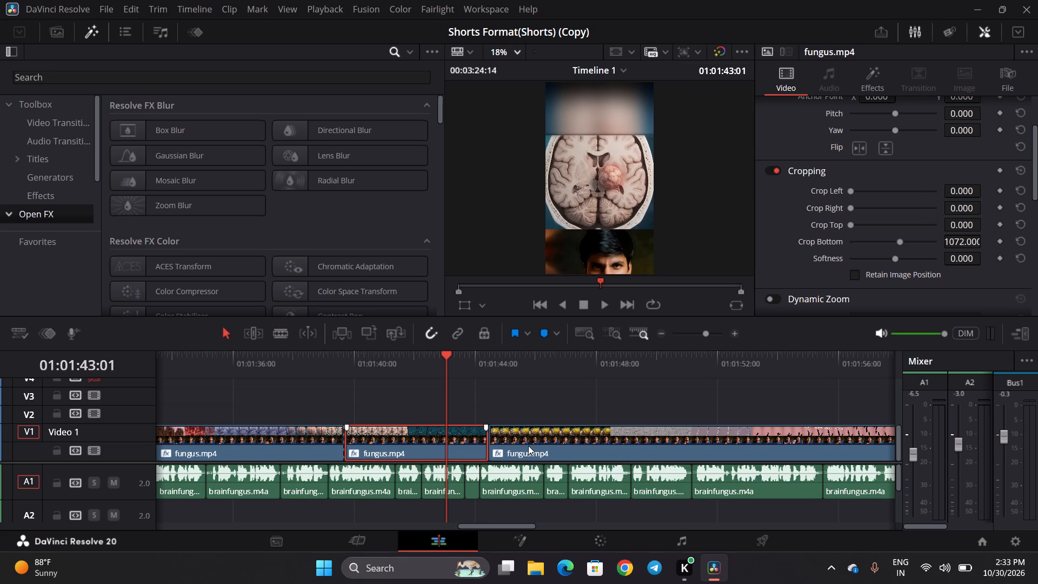
key("BackSpace")
Move the last fungus.mp4 clip on V1 earlier to meet the previous clip's end at about 01:01:39:17.
left_click_drag(528, 446, 426, 443)
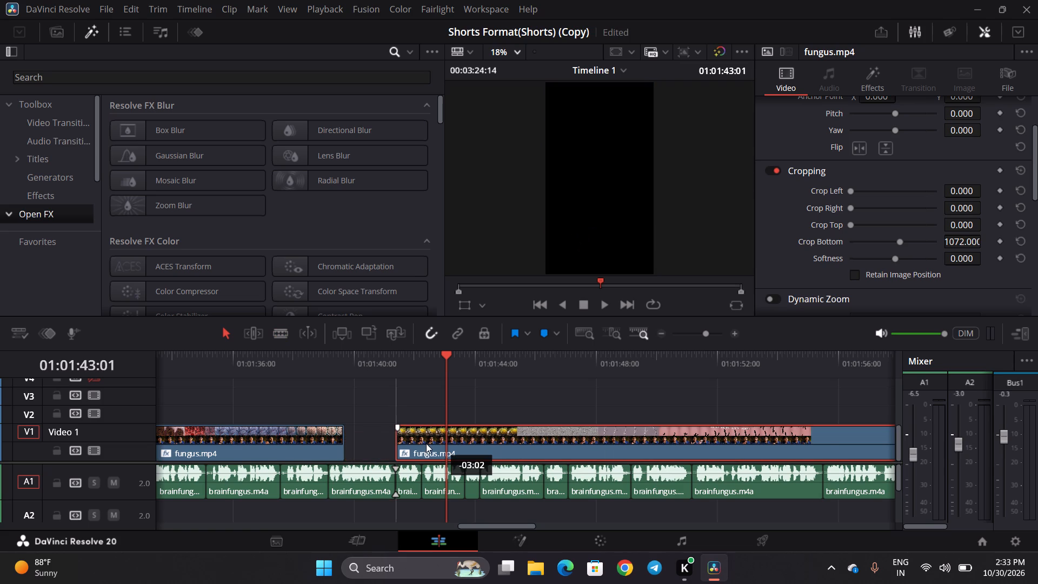
left_click_drag(426, 443, 386, 443)
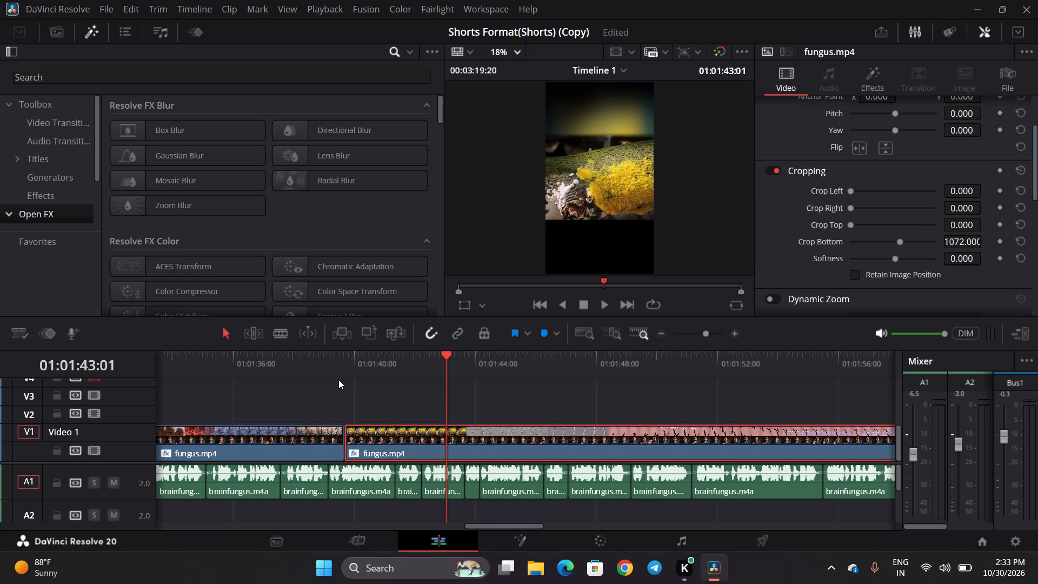
Play the timeline from 01:01:39:05 to 01:01:42:15, comparing the fungus.mp4 footage on V1 with the narration.
left_click(330, 371)
key("space")
key("space")
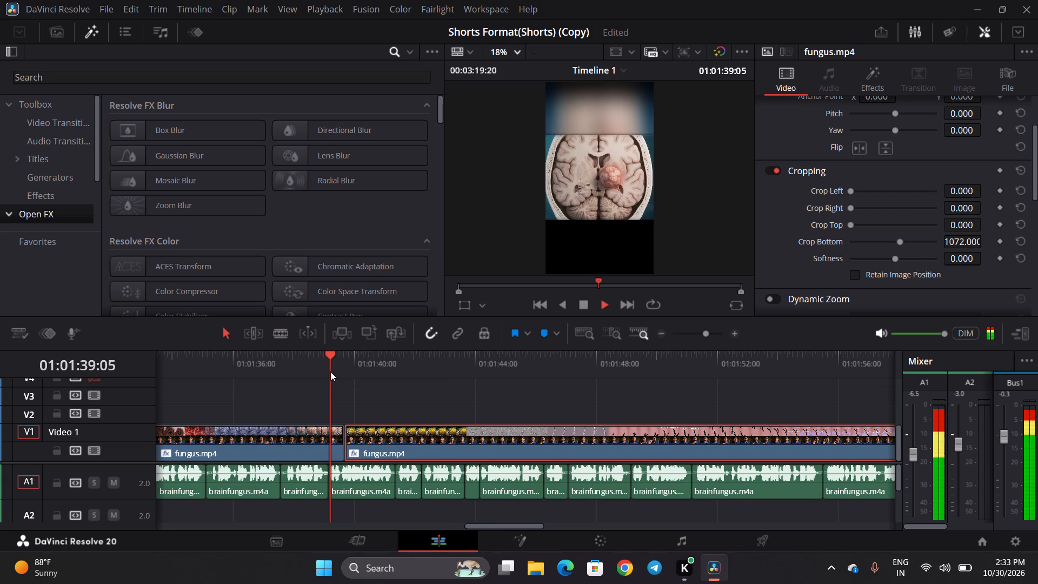
key("space")
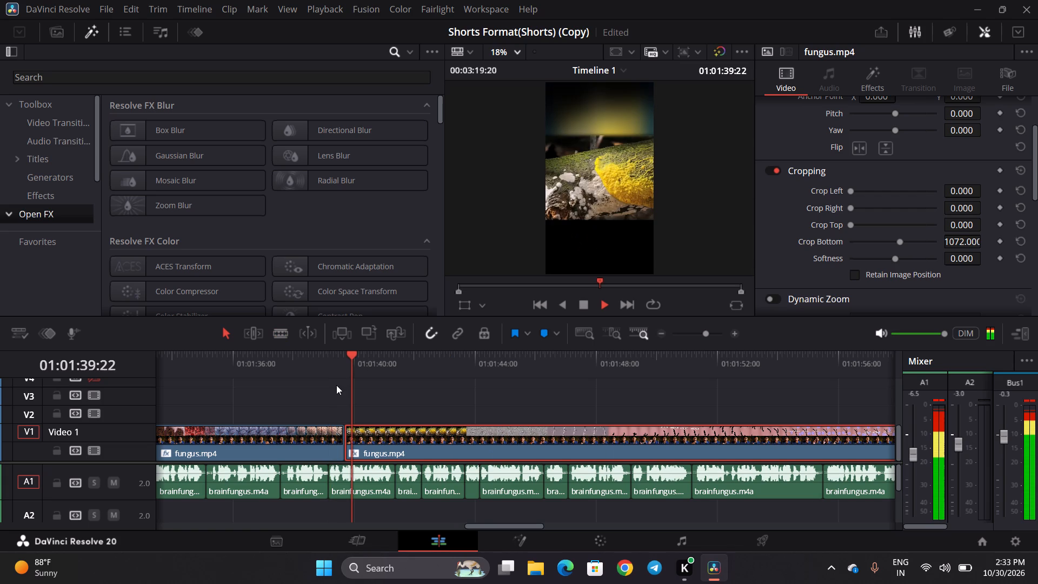
key("space")
key("space")
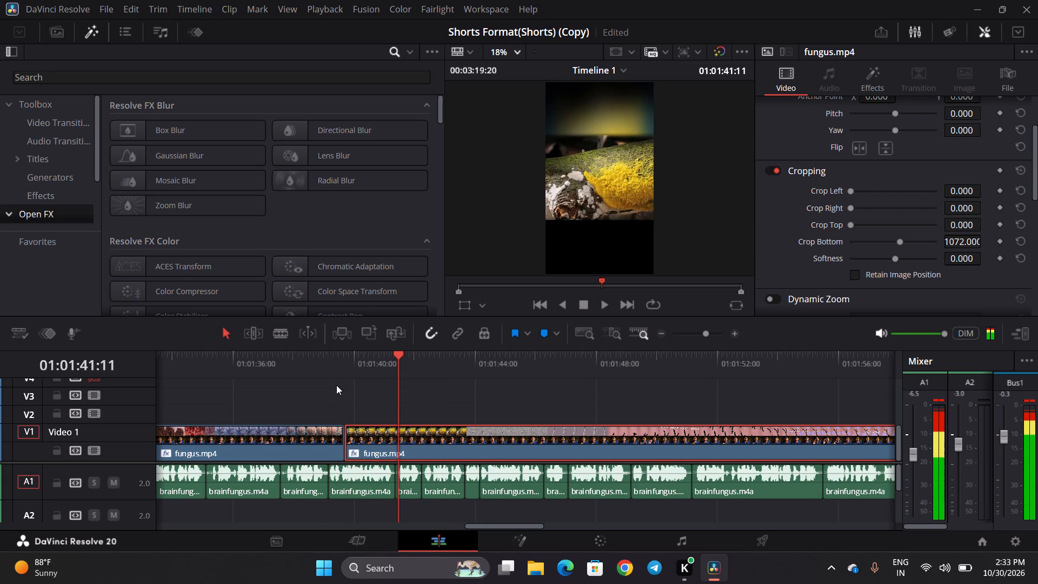
key("space")
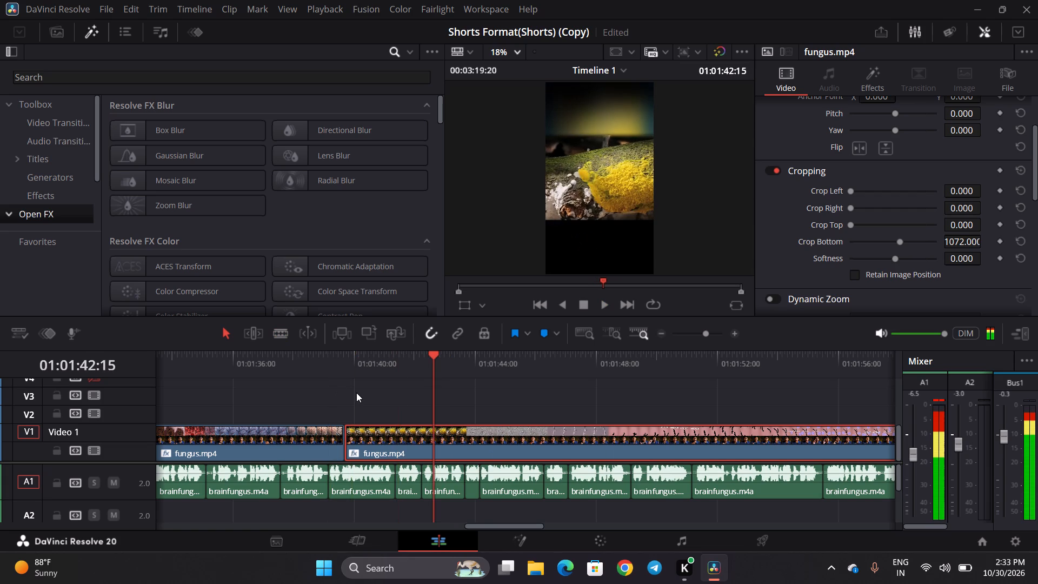
Split the last fungus.mp4 clip on V1 at about 01:01:53:06, within the pink footage of black fungal strands.
left_click(283, 329)
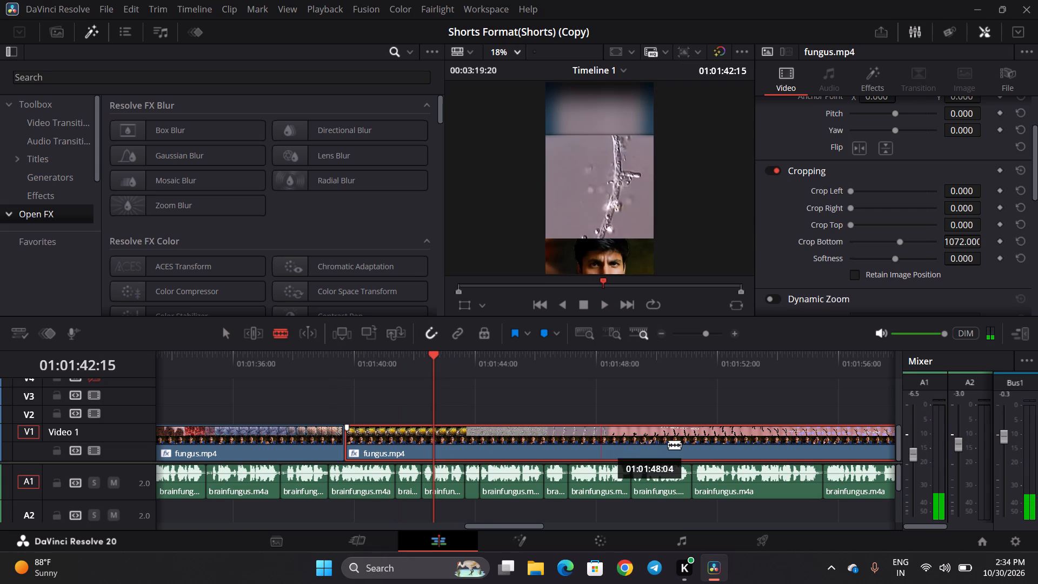
scroll(720, 444, "left", 1)
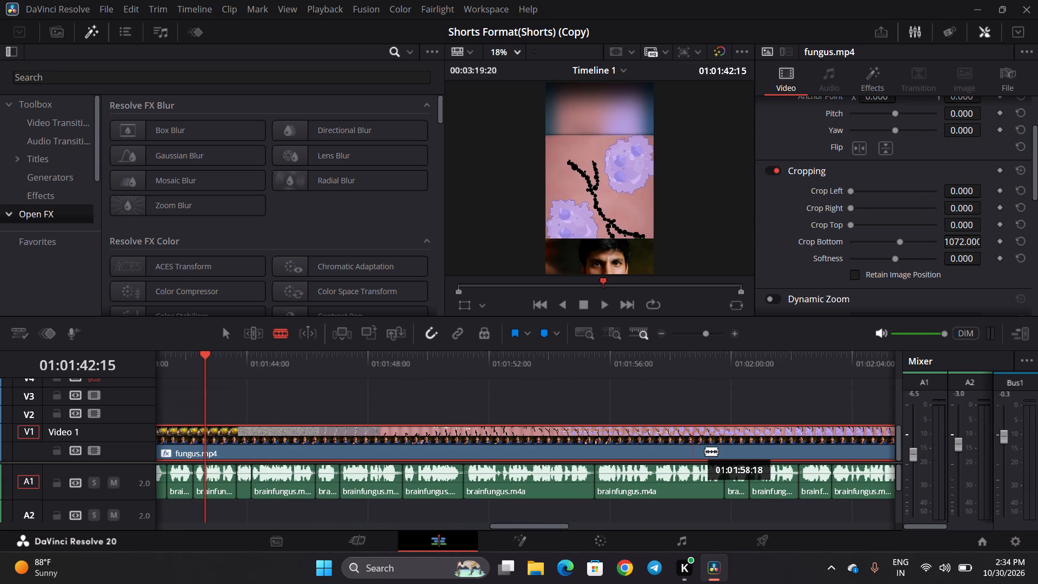
scroll(730, 453, "left", 1)
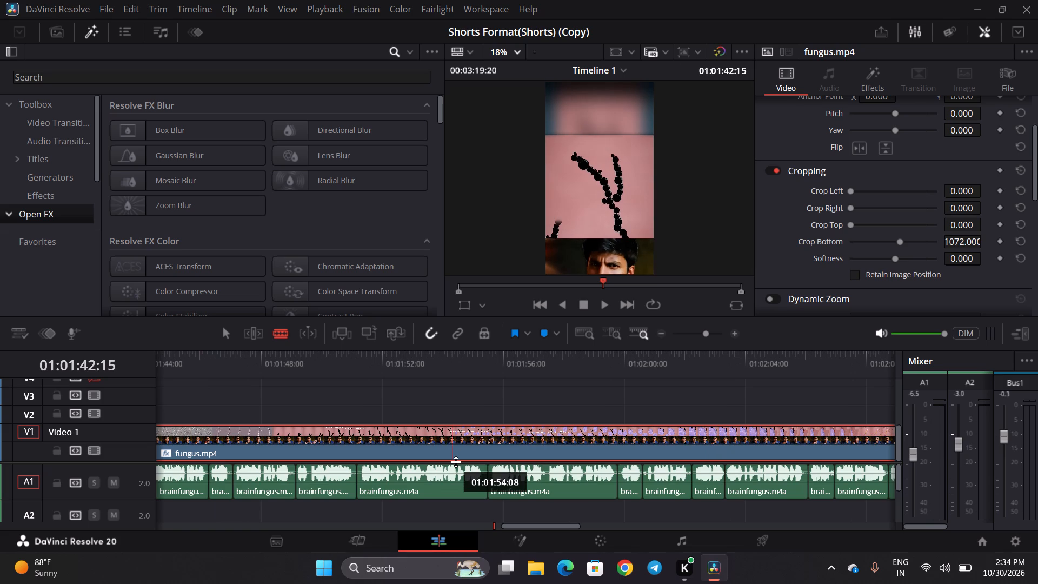
left_click(420, 455)
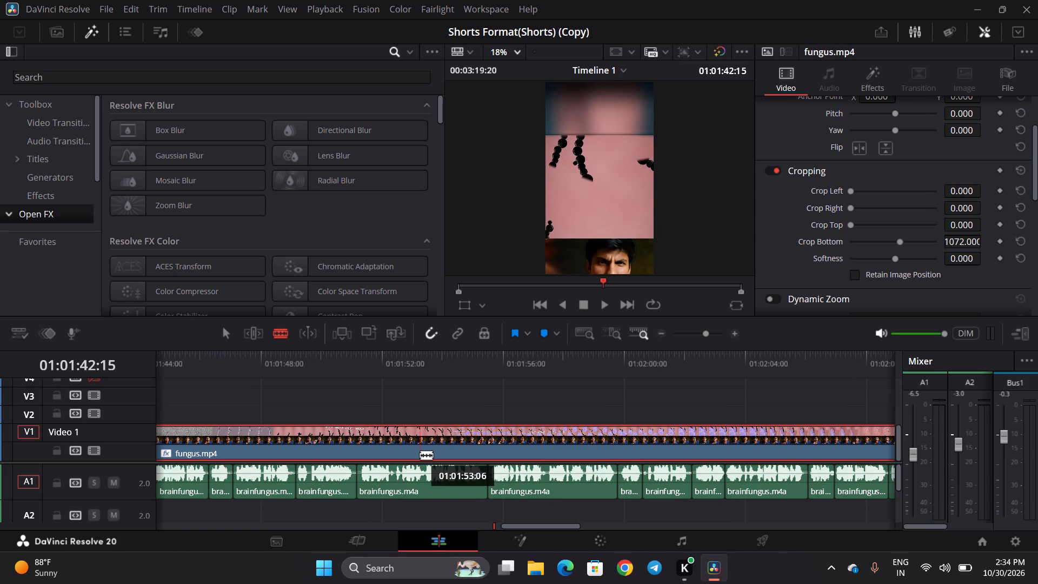
Split the fungus.mp4 clip showing the yellow fungus on V1 at about 01:01:42:06.
scroll(420, 455, "right", 1)
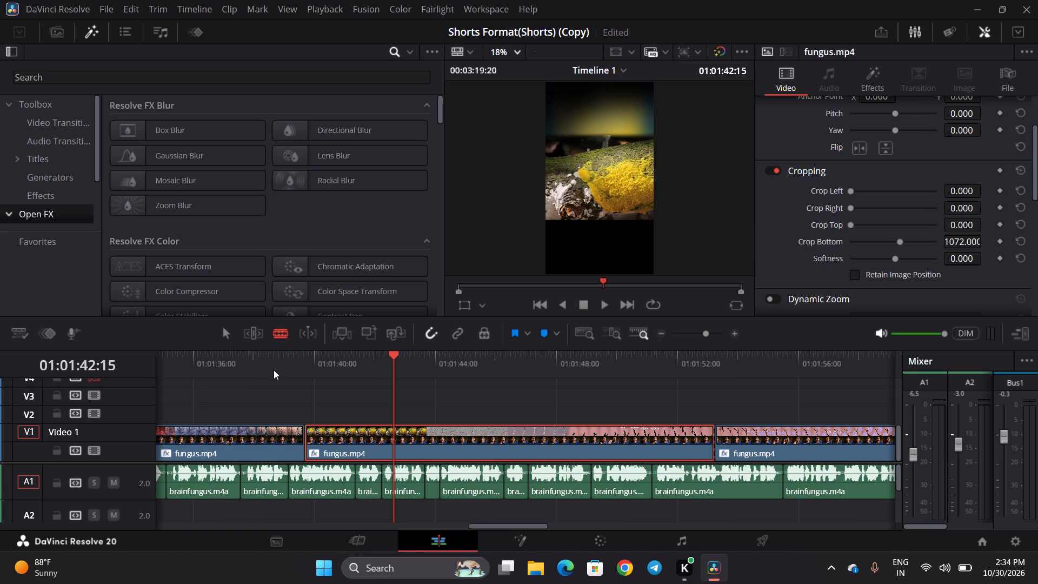
left_click(360, 367)
key("space")
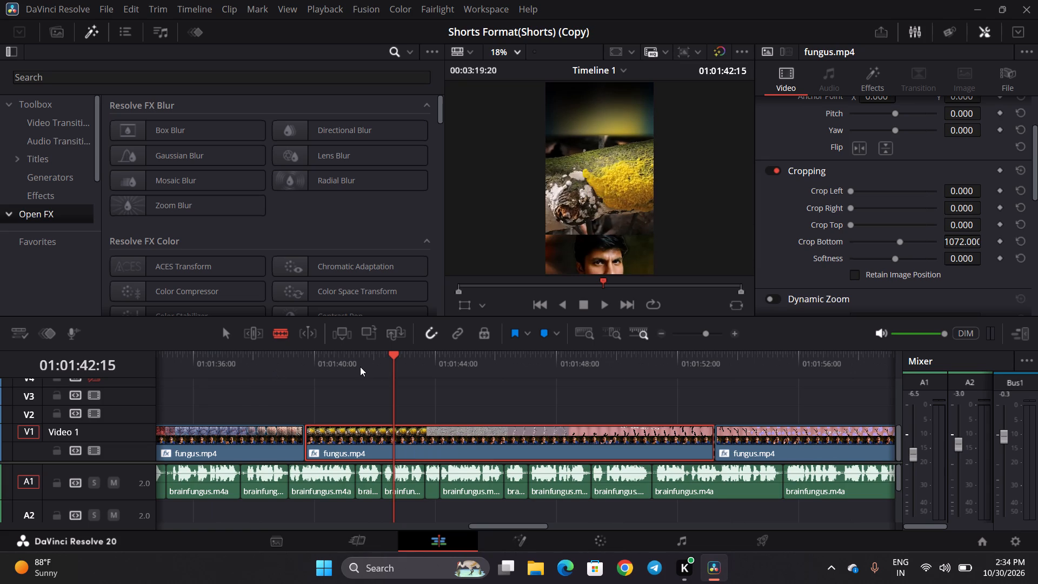
key("space")
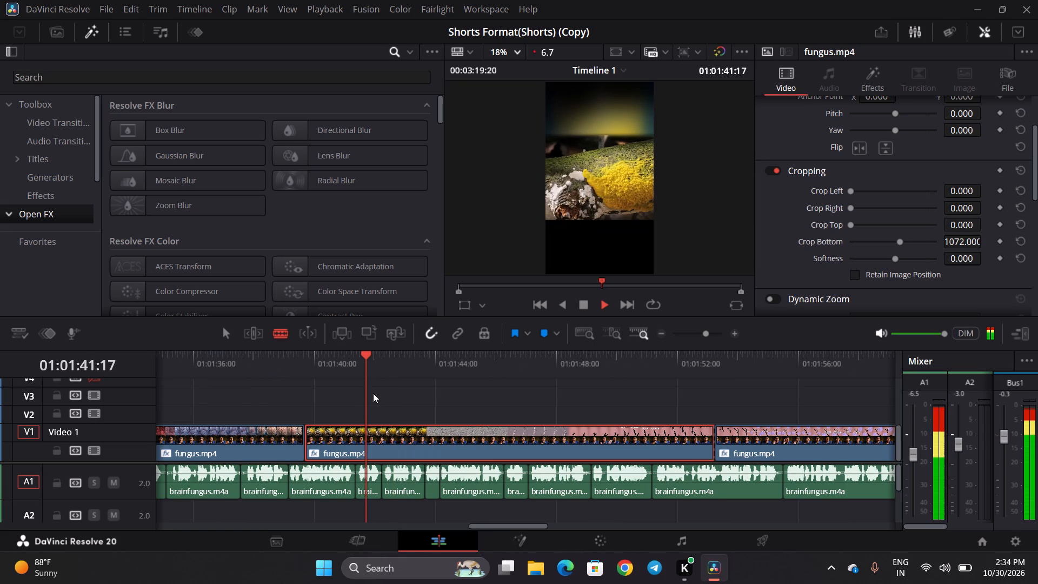
left_click(384, 450)
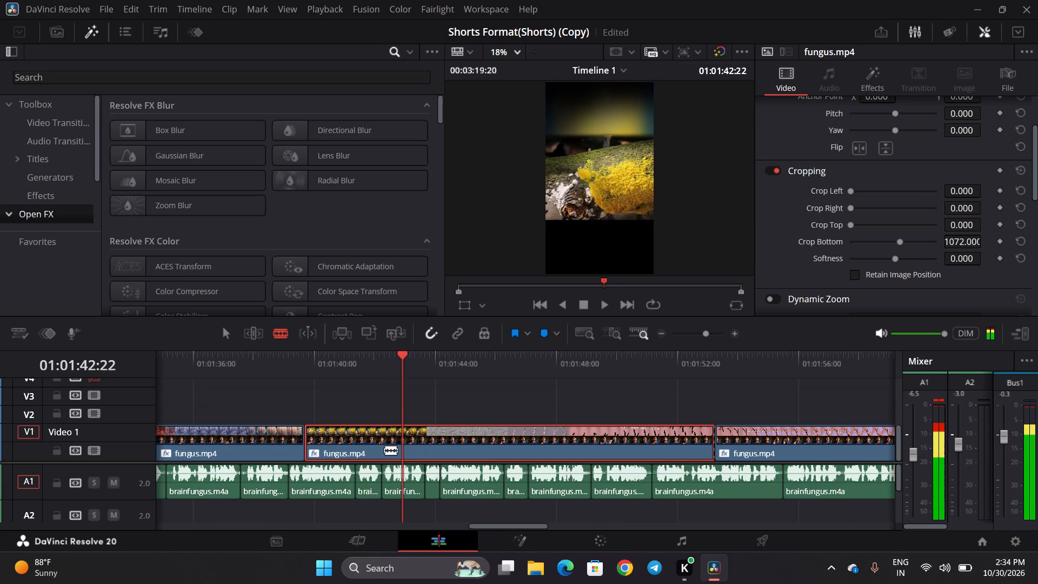
Move the fungus.mp4 section between the two new cuts from V1 up to V2, starting at about 01:01:29:20.
left_click(228, 334)
left_click_drag(515, 447, 515, 442)
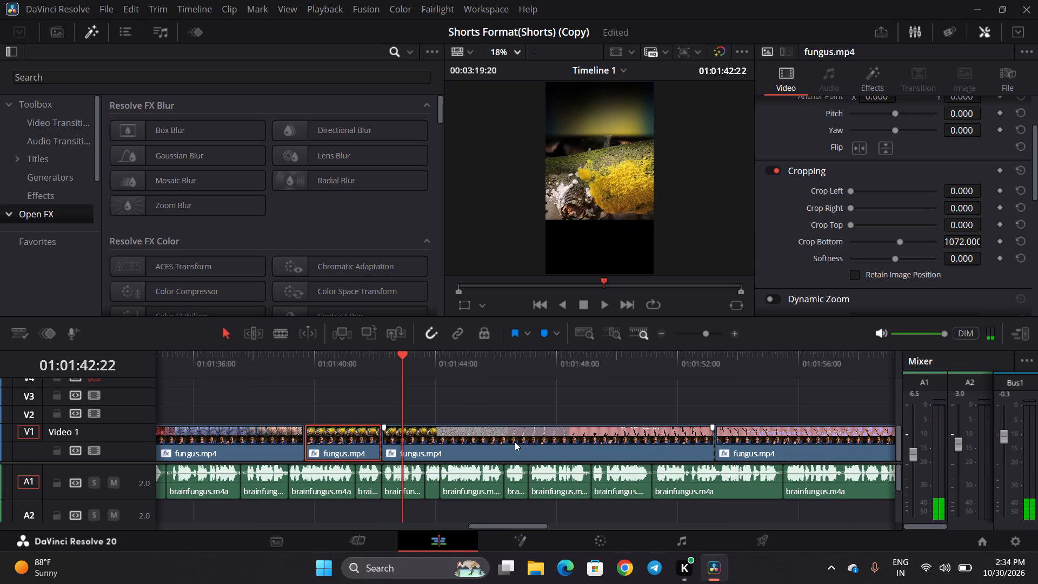
left_click_drag(515, 442, 241, 406)
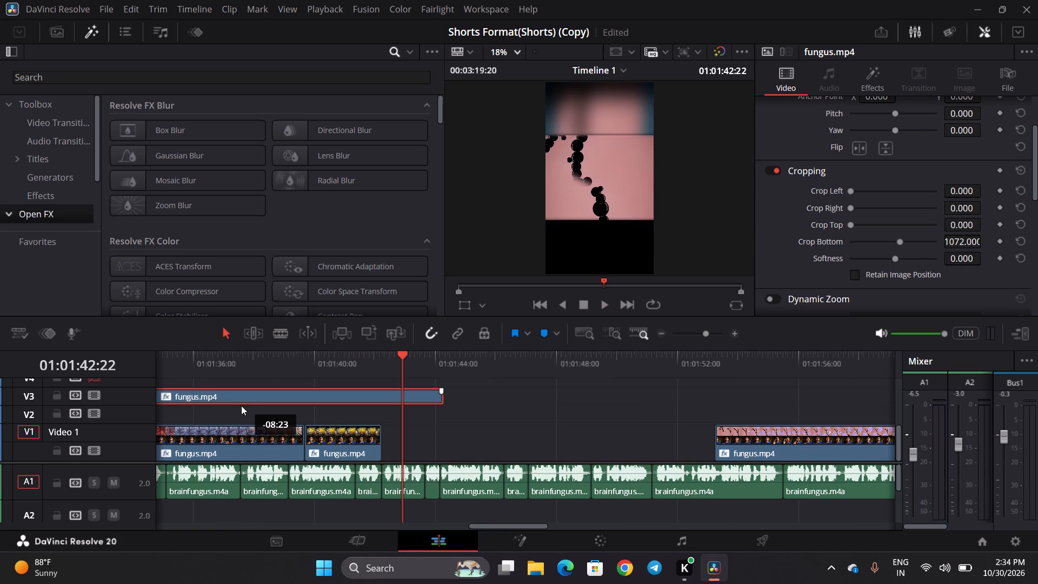
left_click_drag(241, 406, 238, 407)
scroll(421, 415, "right", 1)
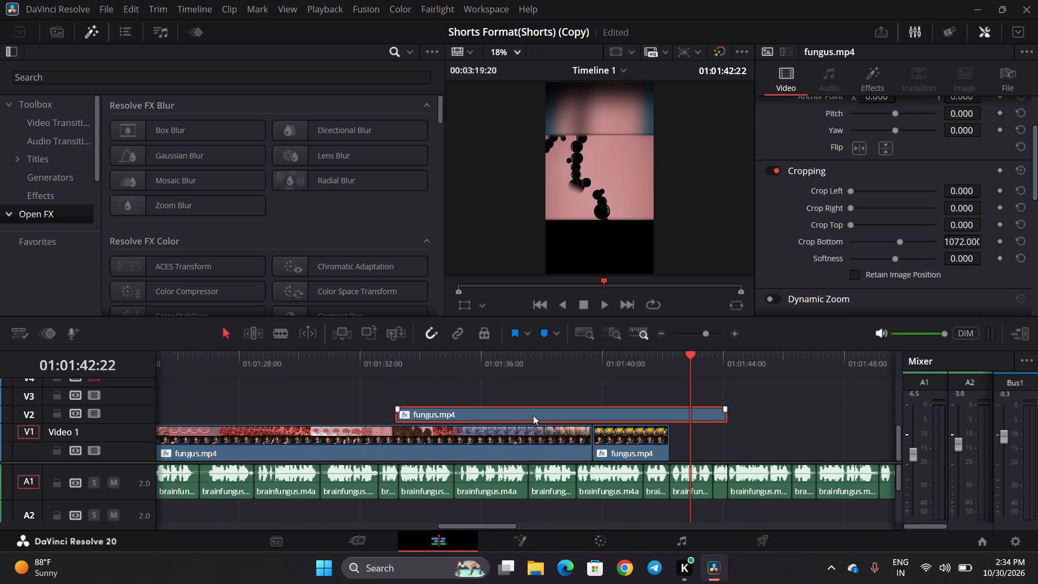
left_click_drag(534, 411, 432, 412)
Move the last fungus.mp4 clip on V1 earlier to meet the yellow fungus clip's end at about 01:01:42:06.
scroll(461, 417, "left", 1)
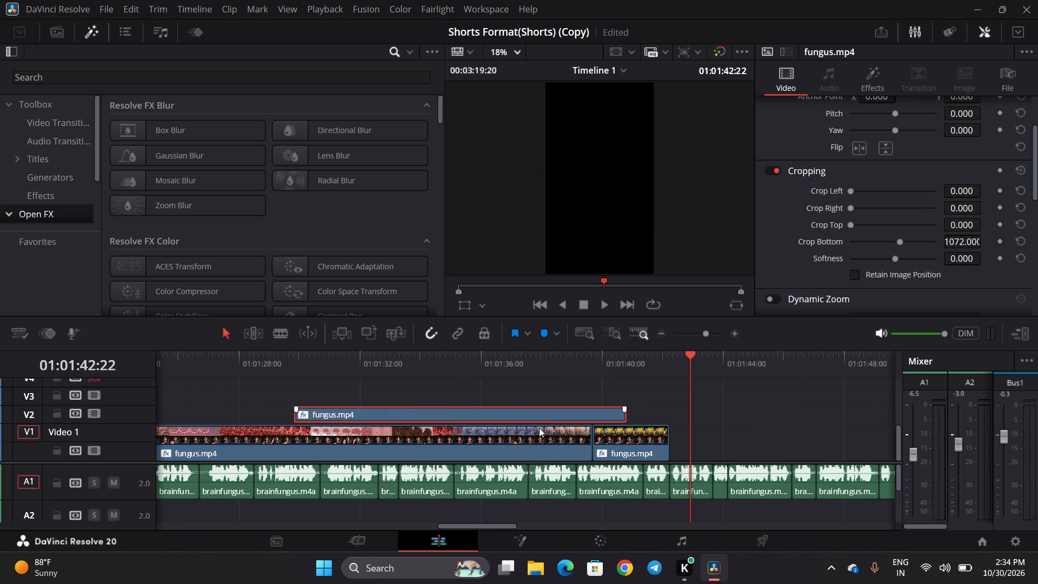
scroll(539, 428, "left", 1)
left_click_drag(621, 441, 395, 429)
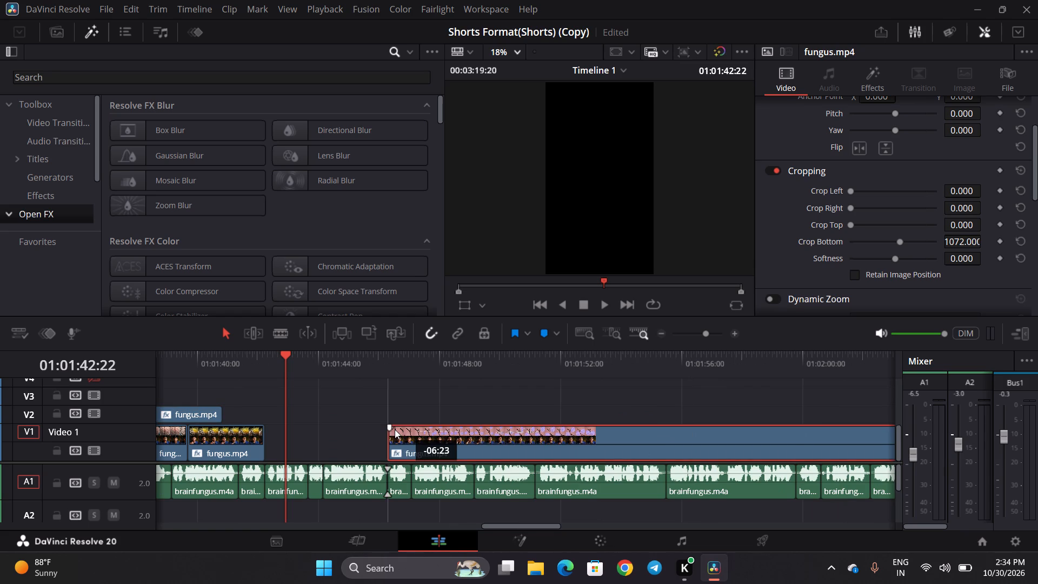
left_click_drag(395, 429, 291, 437)
Play the timeline from 01:01:41:20 to 01:01:47:23, comparing the fungus.mp4 footage on V1 with the narration.
left_click(253, 359)
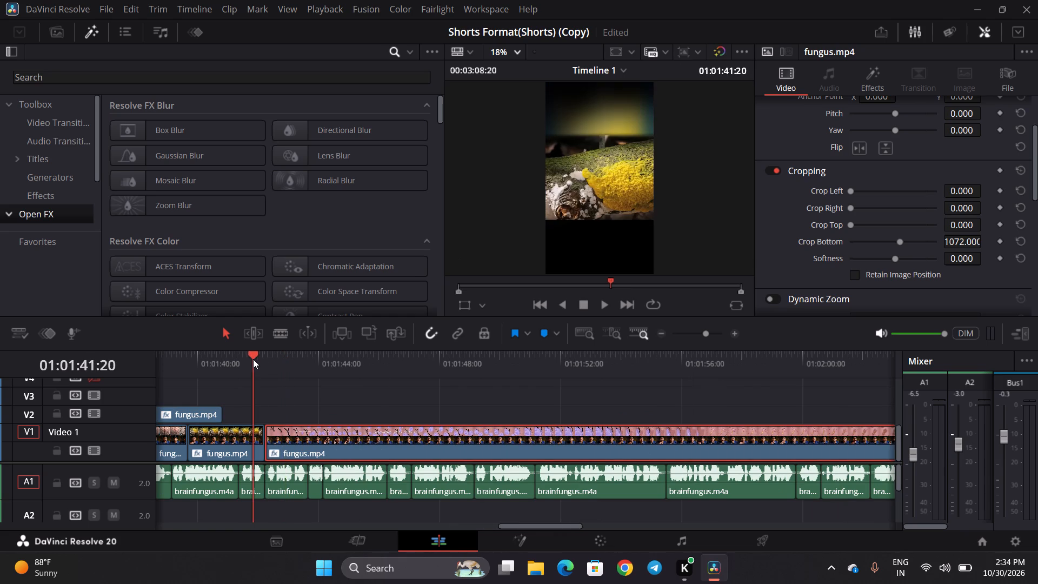
key("space")
key("space")
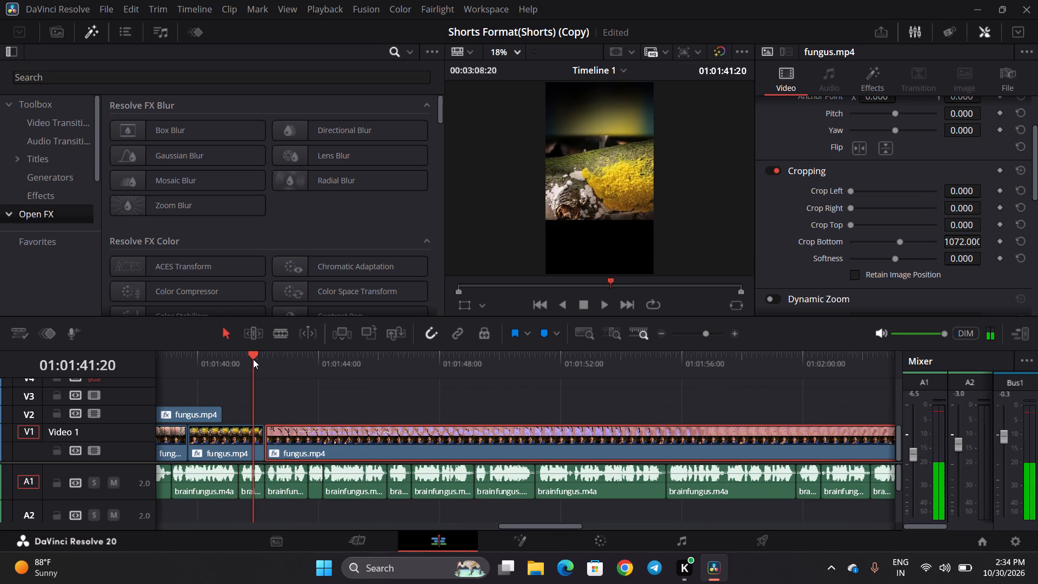
key("space")
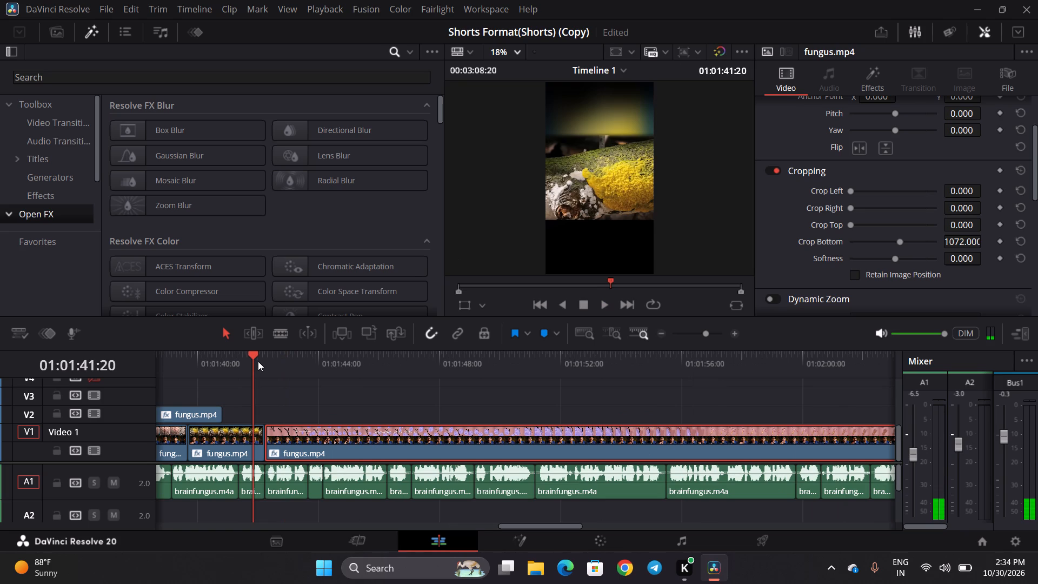
key("space")
key("space")
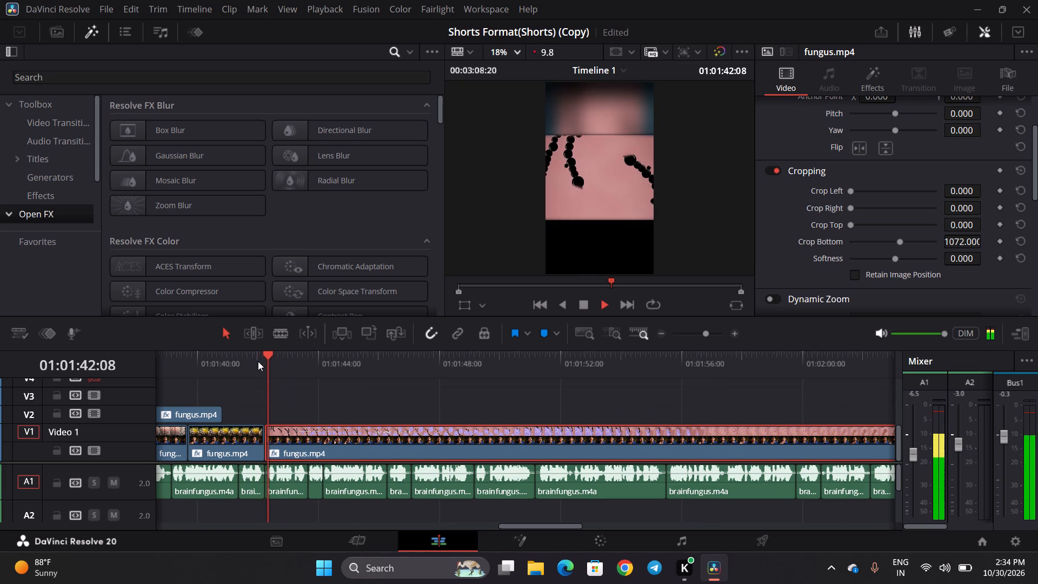
key("space")
key("space")
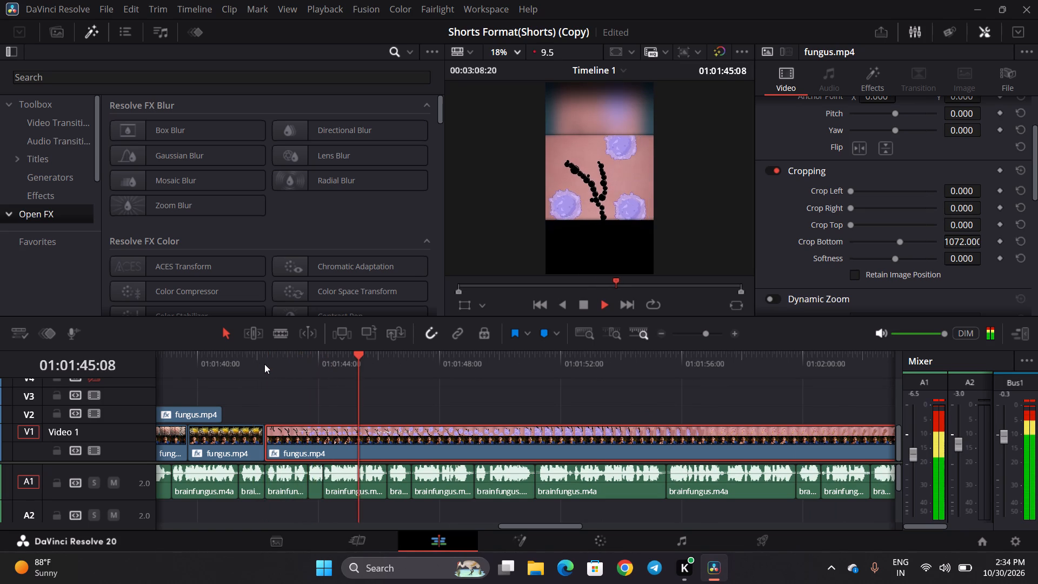
key("space")
key("space")
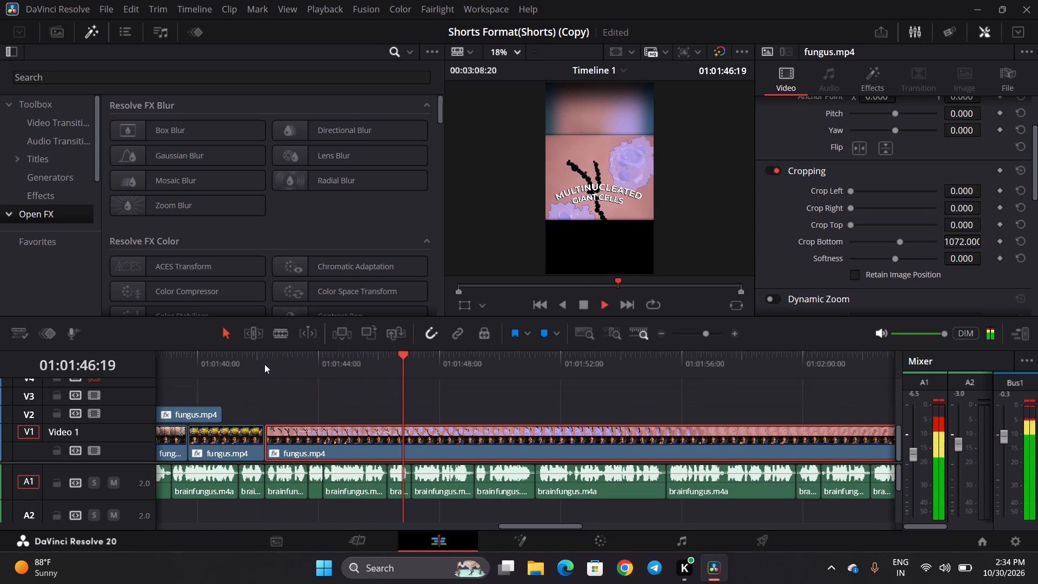
key("space")
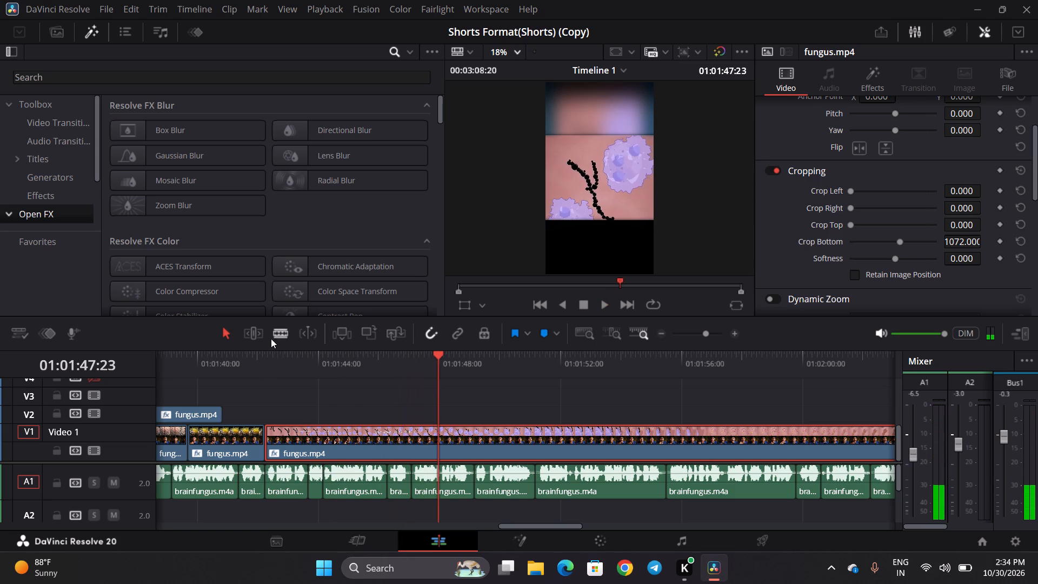
Cut out and delete the fungus.mp4 section on V1 from about 01:01:45:10 to 01:01:50:00.
left_click(271, 338)
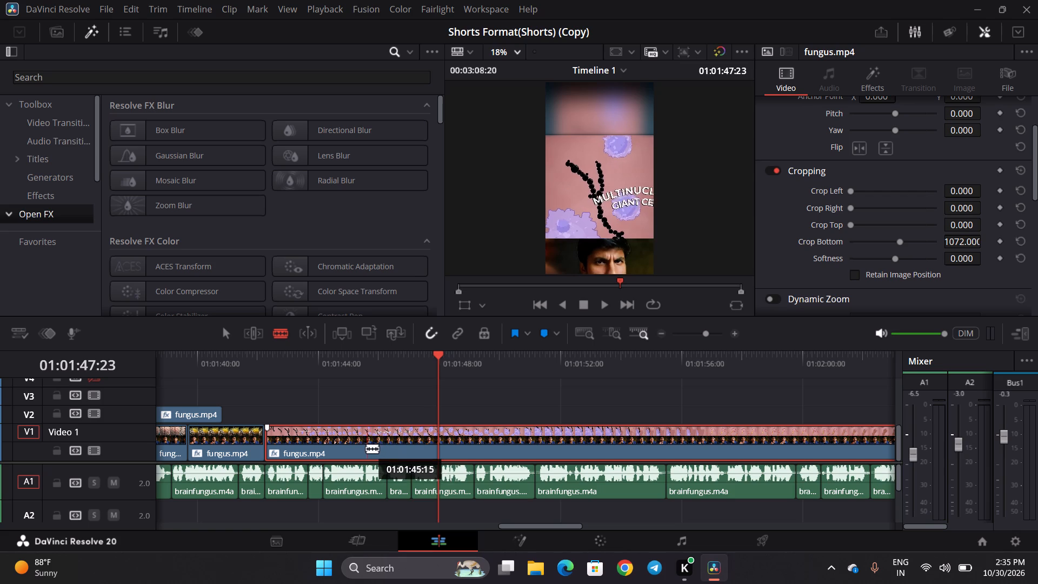
left_click(362, 447)
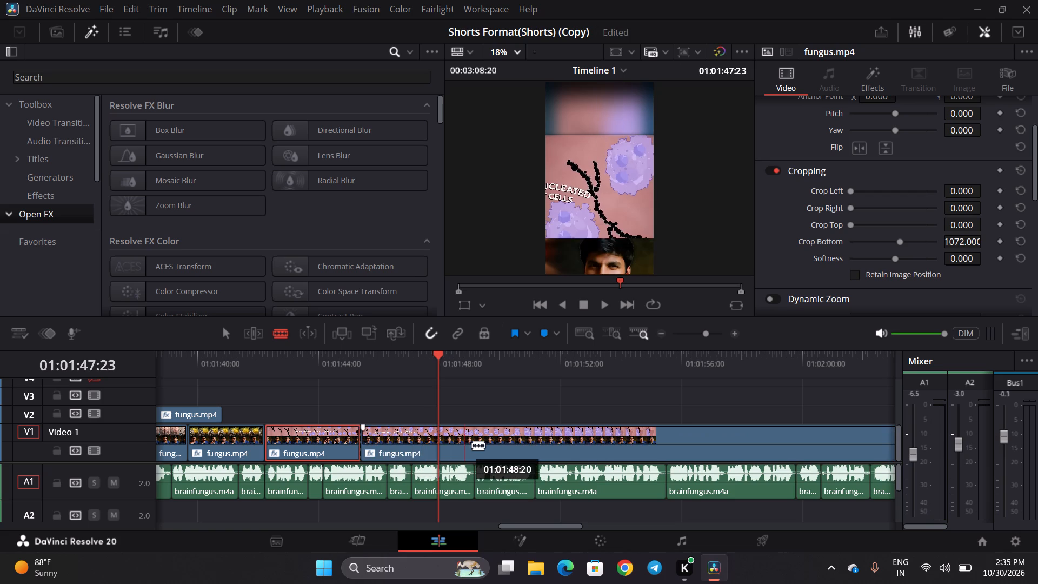
left_click(501, 441)
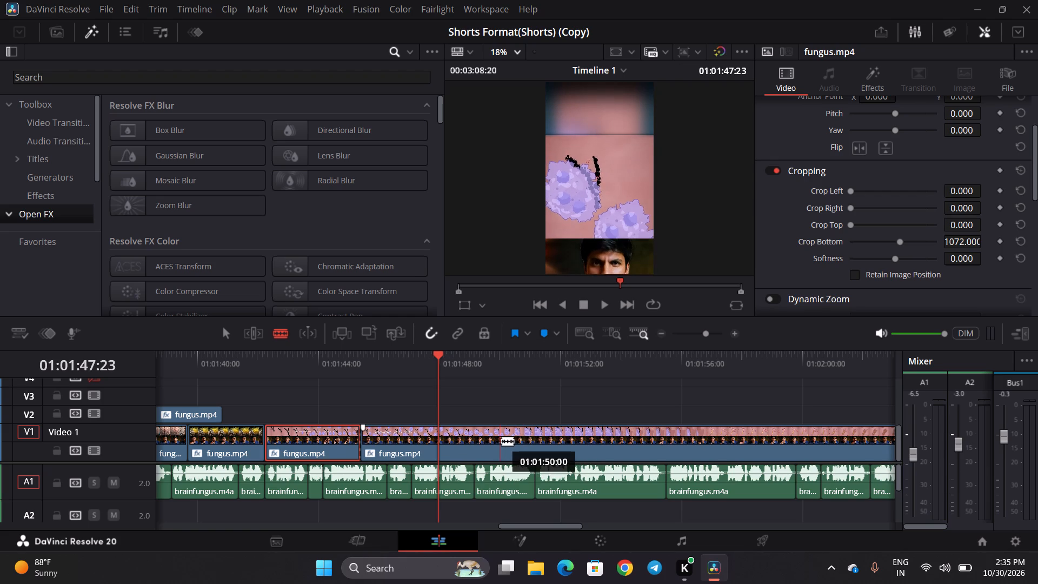
left_click(222, 331)
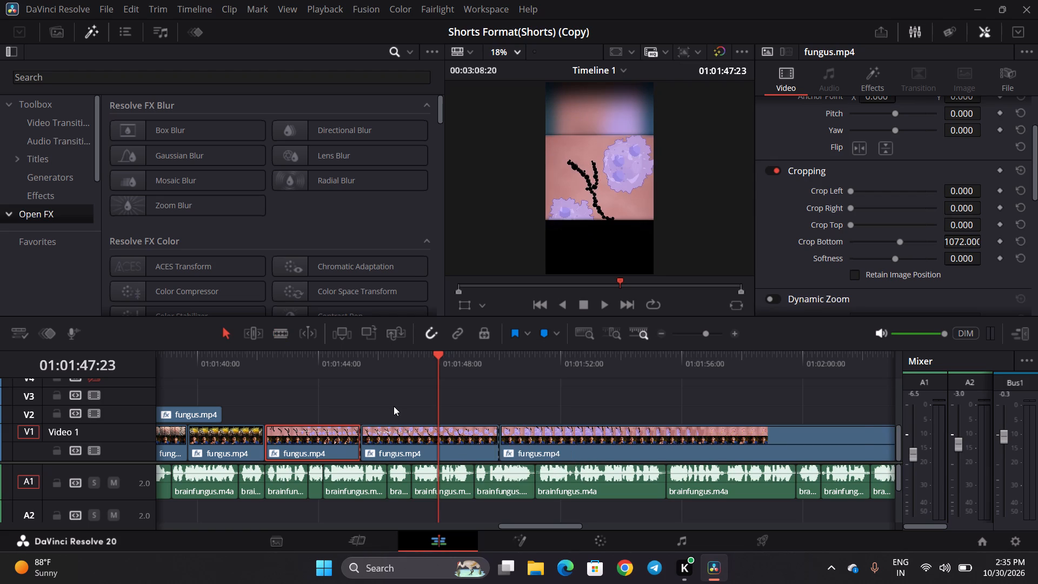
left_click(443, 436)
key("BackSpace")
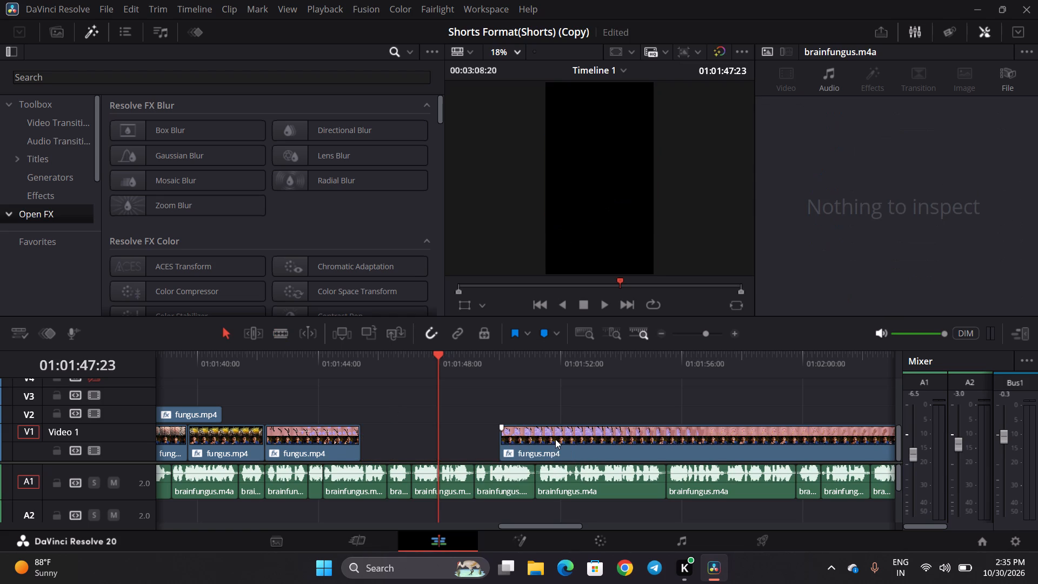
Move the last fungus.mp4 clip on V1 earlier to meet the previous clip's end at about 01:01:45:10.
left_click_drag(555, 439, 418, 440)
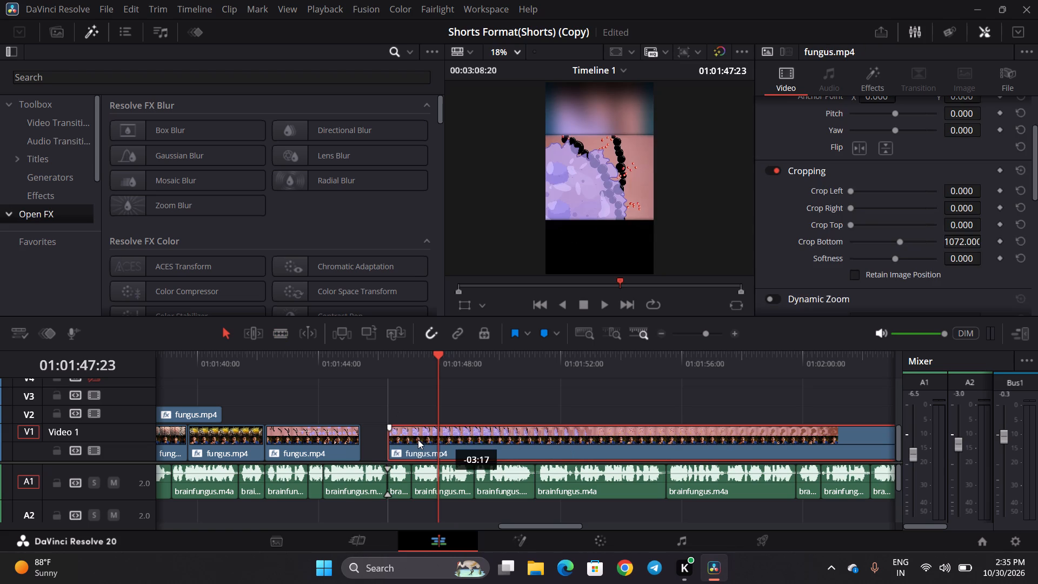
left_click_drag(418, 440, 417, 441)
Play the timeline from about 01:01:45:00 to 01:01:50:02, comparing the fungus.mp4 footage on V1 with the narration.
left_click(350, 359)
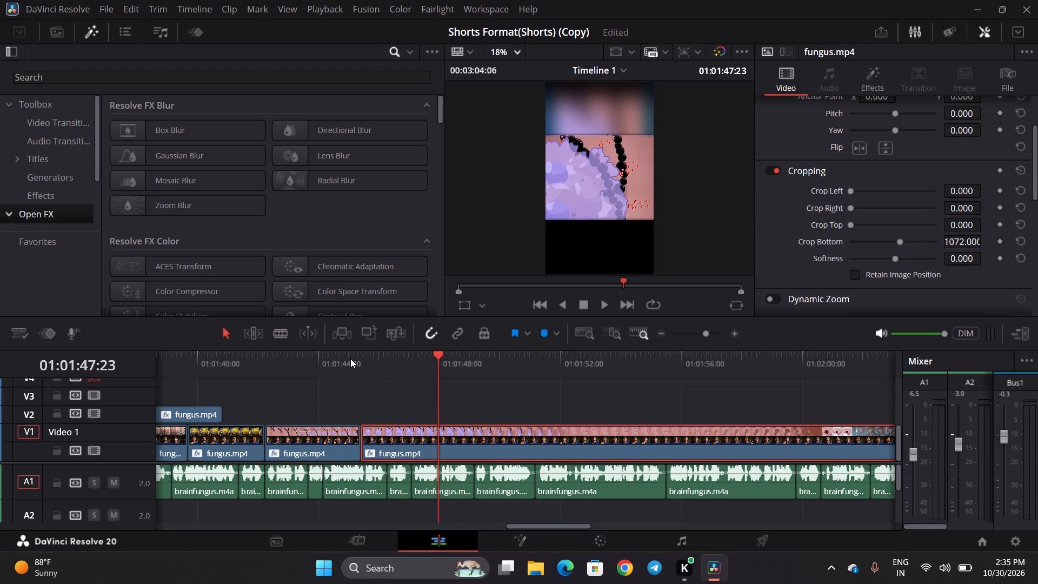
key("space")
key("space")
key("space")
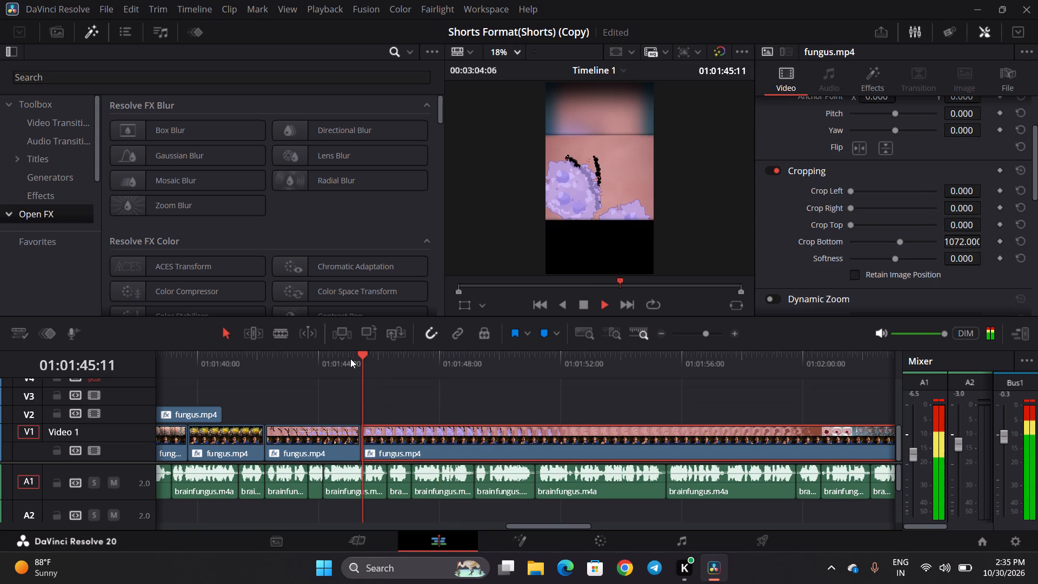
key("space")
key("space")
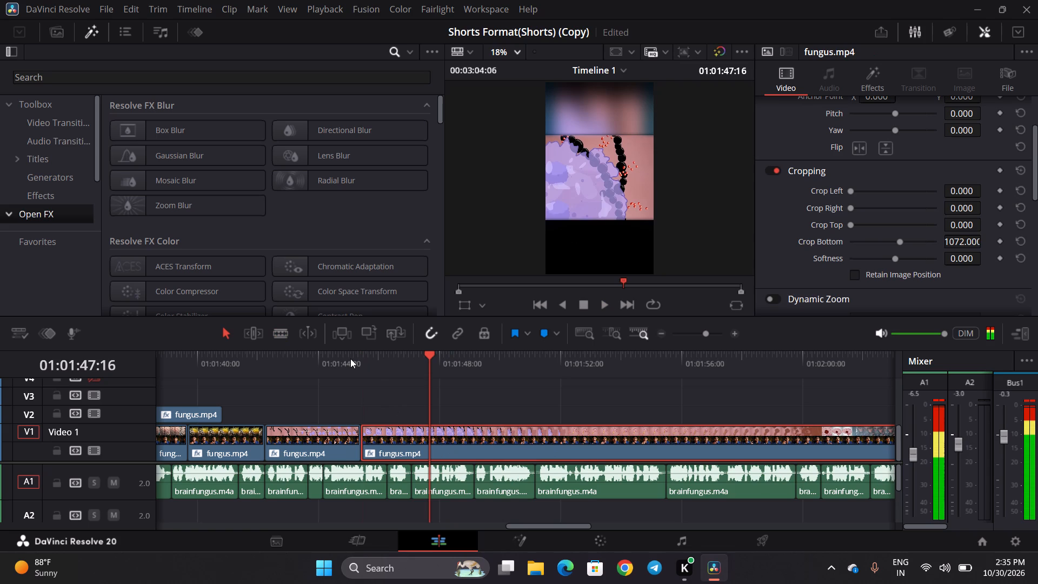
key("space")
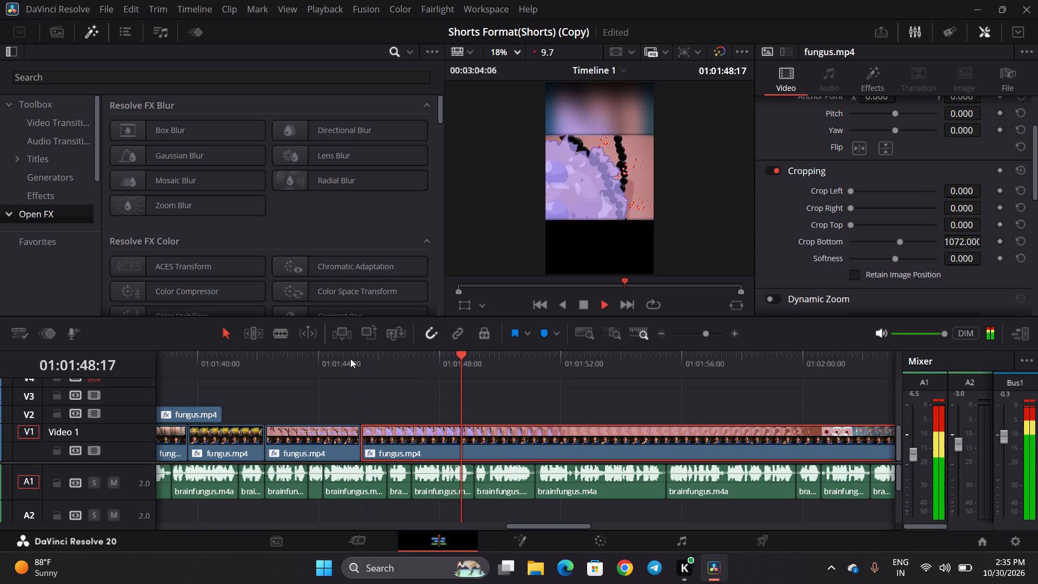
key("space")
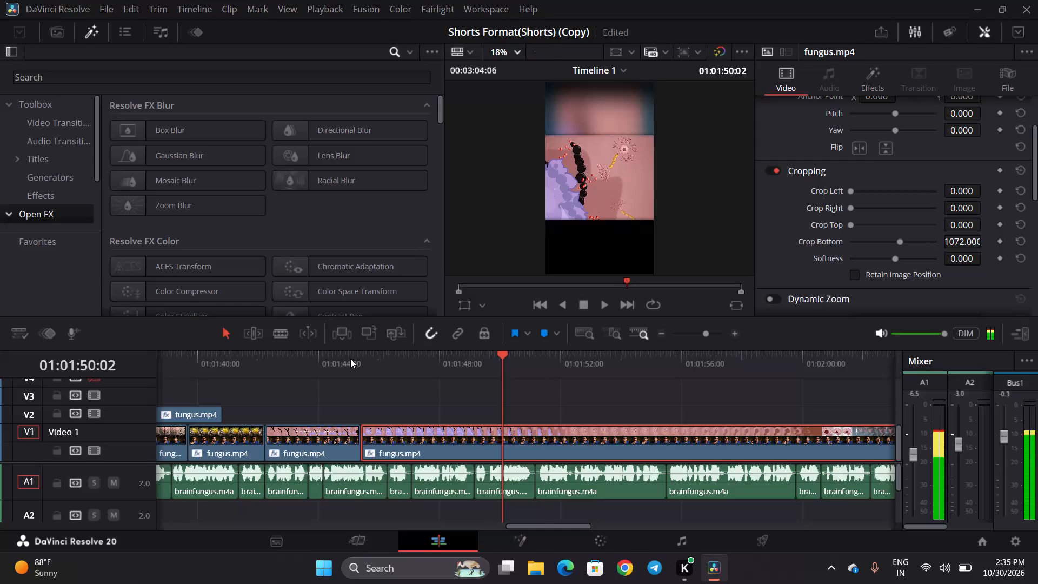
Play the timeline from 01:01:50:02 to 01:02:07:18, comparing the fungus.mp4 footage on V1 with the narration.
key("space")
key("space")
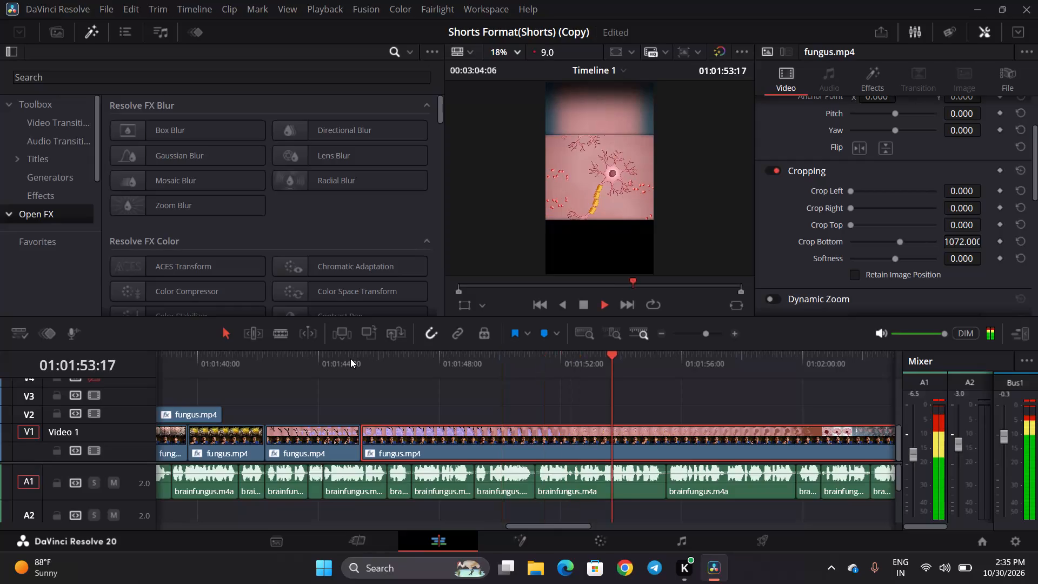
key("space")
key("space")
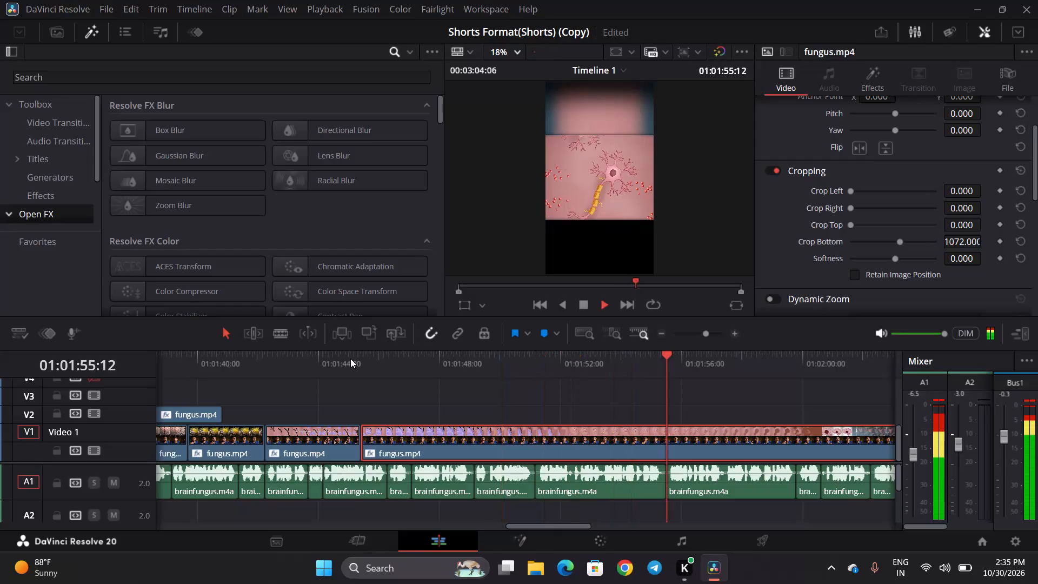
key("space")
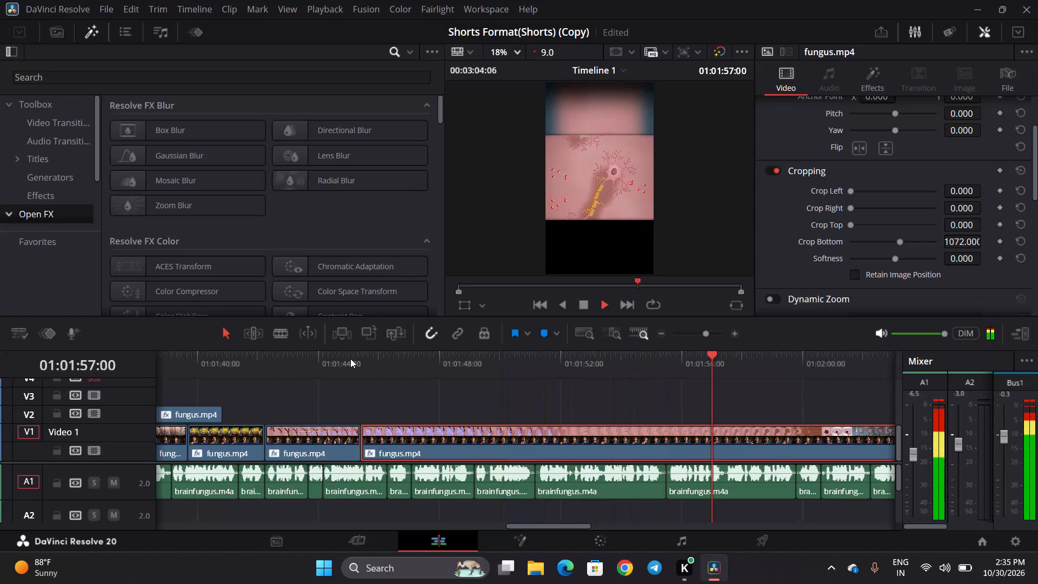
key("space")
key("space")
key("space")
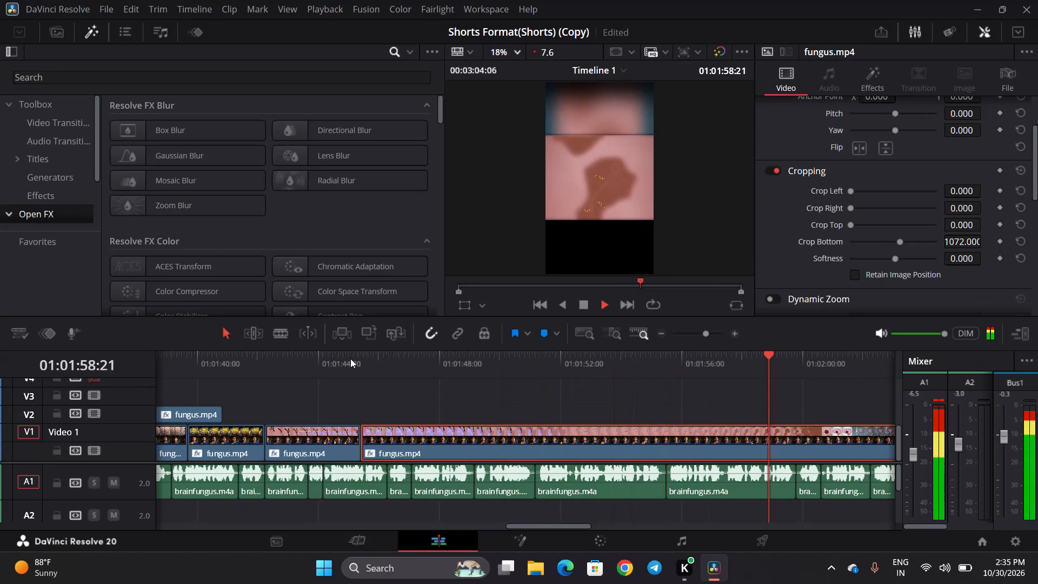
key("space")
key("space")
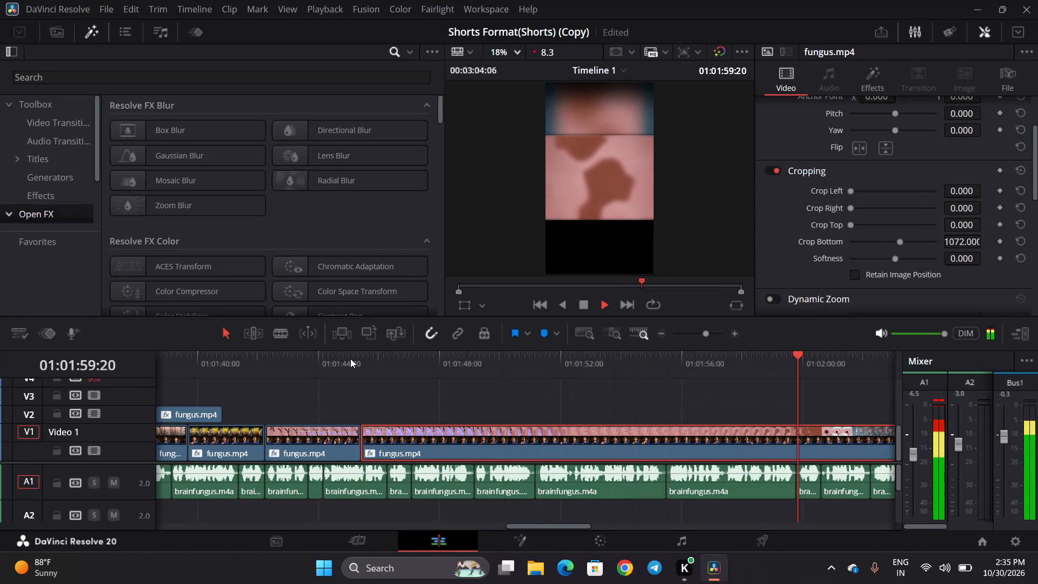
key("space")
key("space")
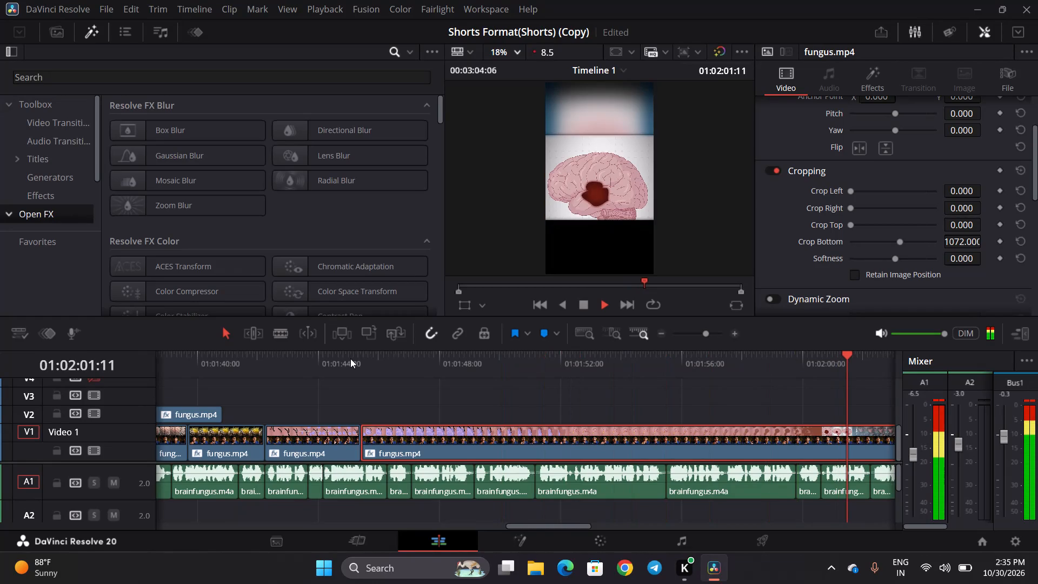
key("space")
key("space")
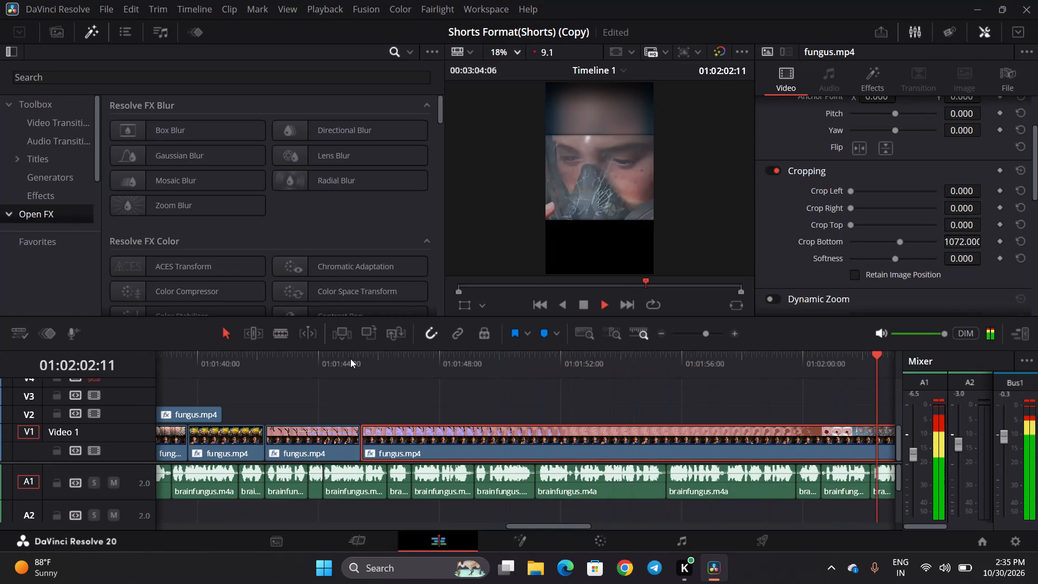
key("space")
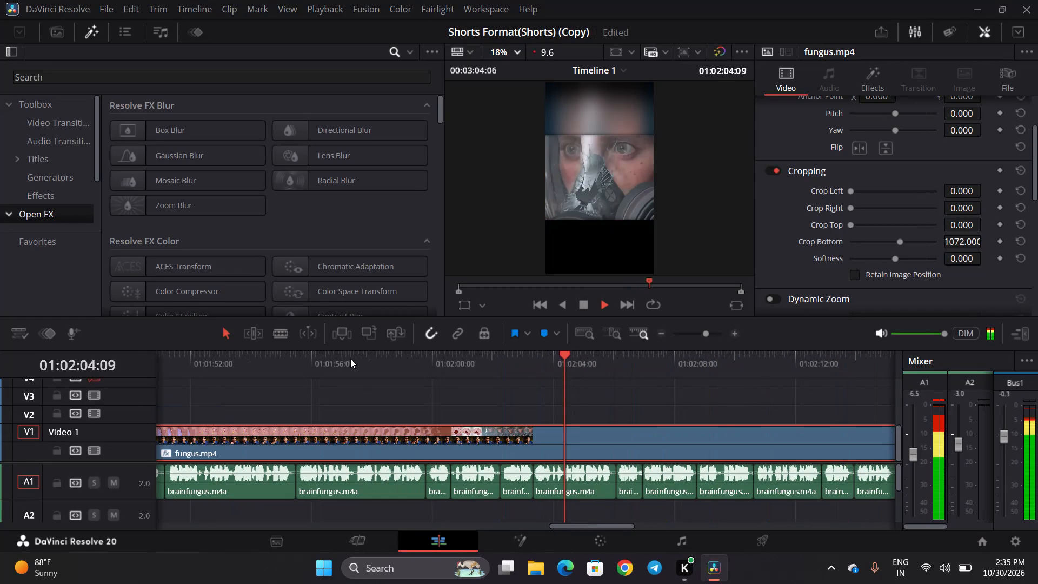
key("space")
key("space")
key("space")
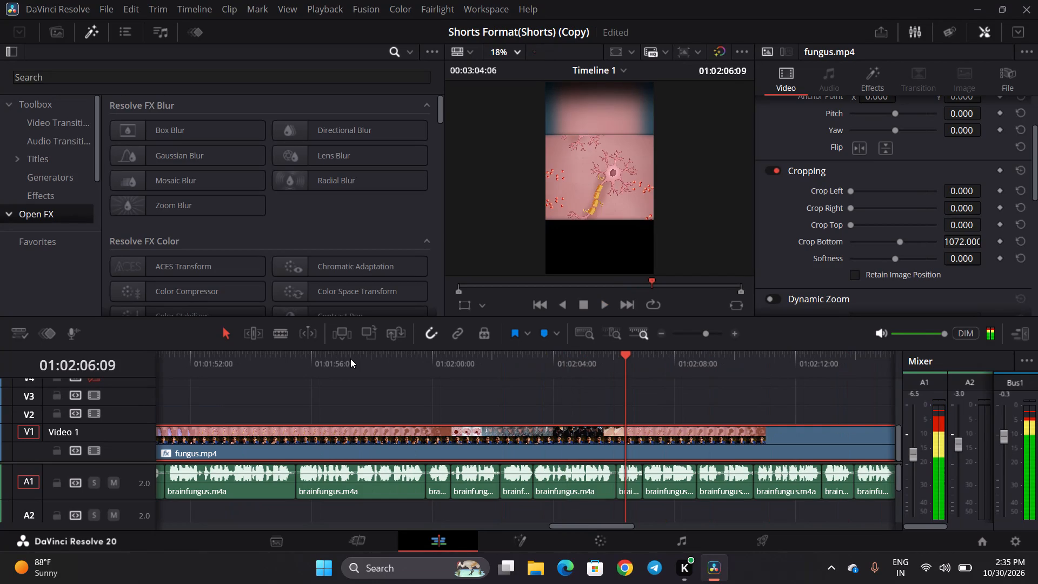
key("space")
Cut out and delete the fungus.mp4 section on V1 from about 01:02:06:02 to 01:02:16:10.
left_click(274, 332)
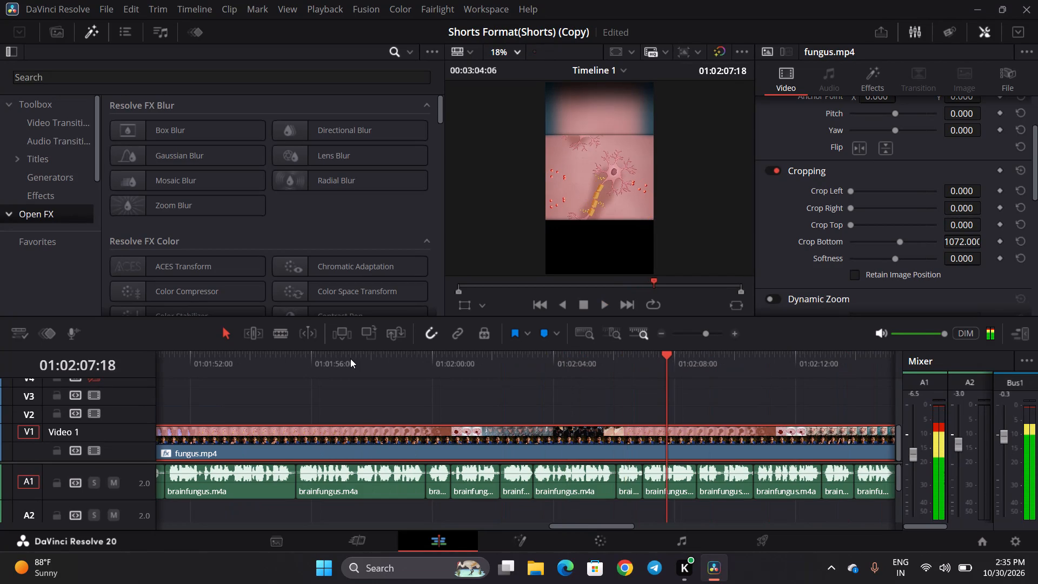
left_click(621, 442)
scroll(698, 442, "left", 1)
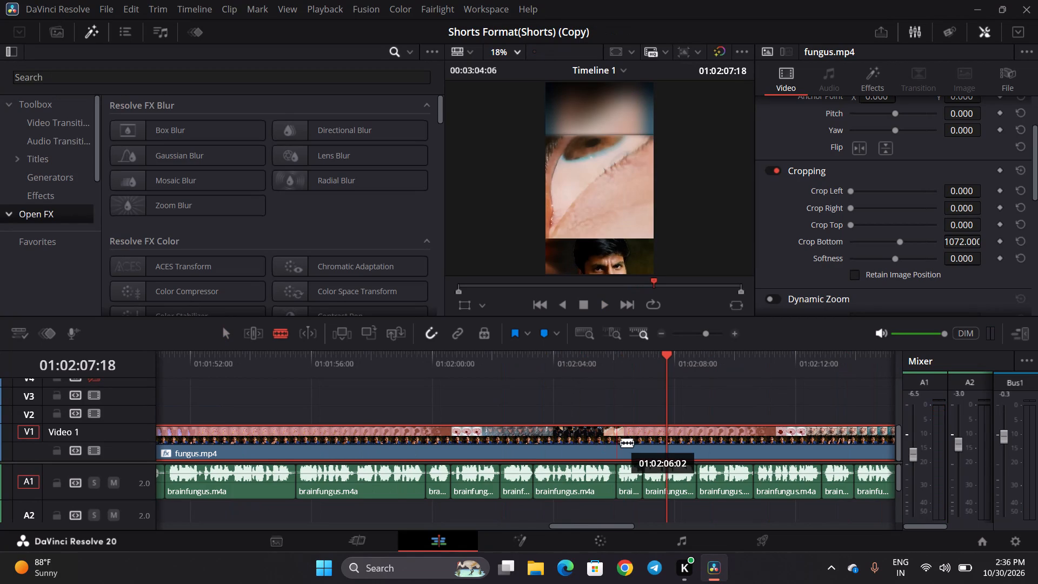
scroll(621, 442, "left", 1)
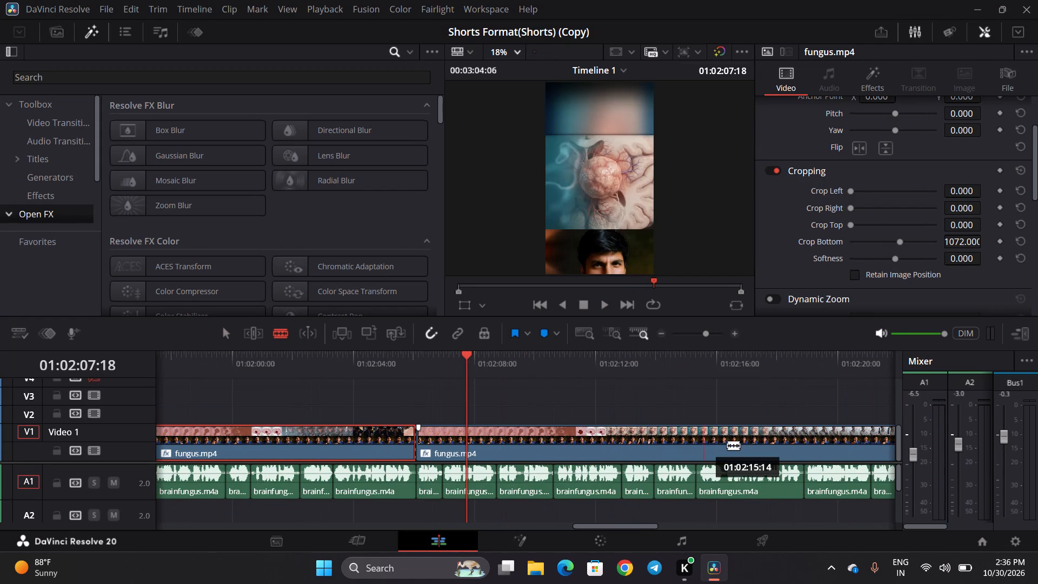
scroll(736, 443, "left", 1)
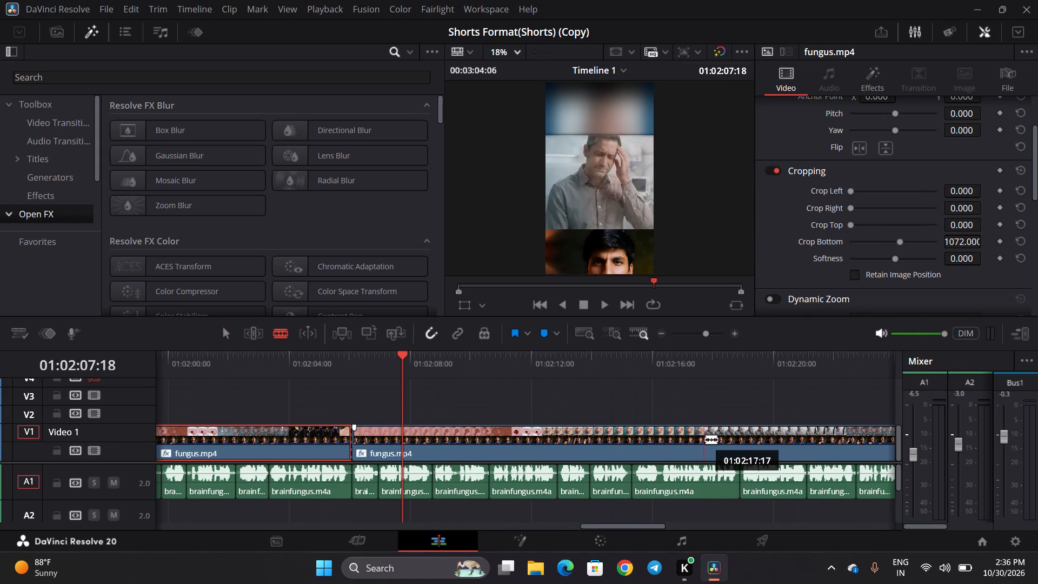
left_click(666, 442)
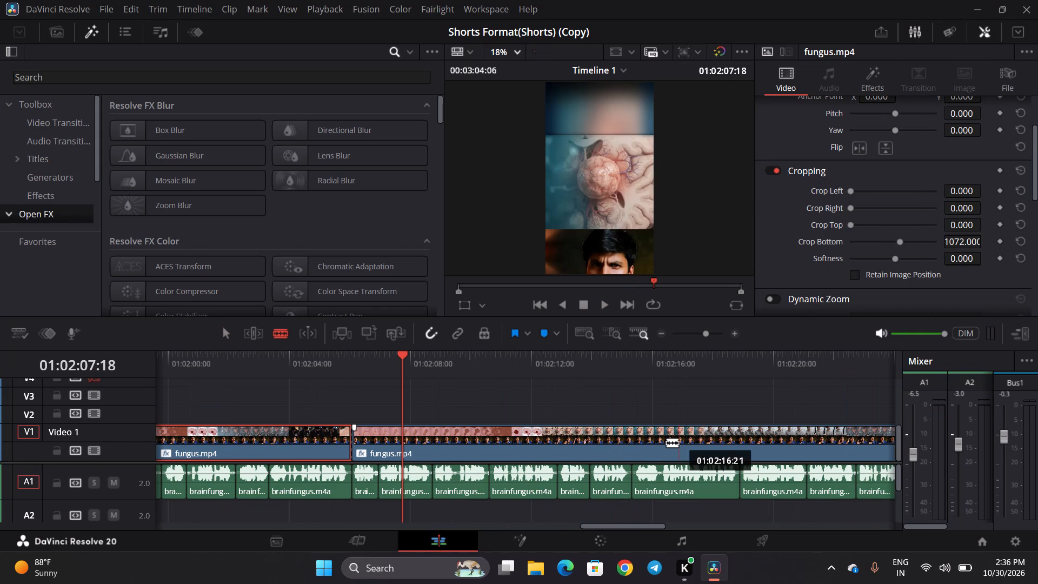
left_click(227, 331)
left_click(518, 442)
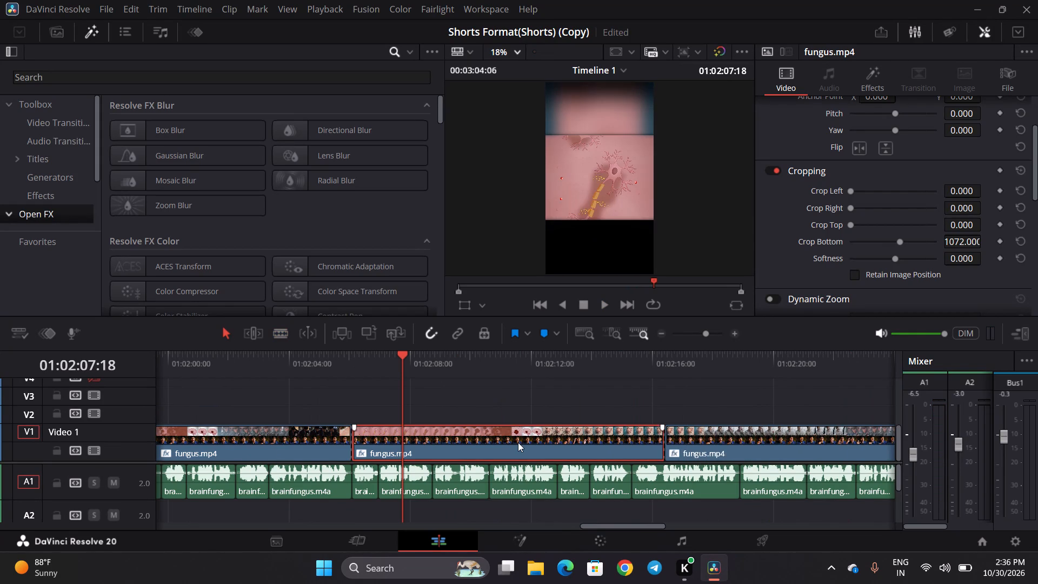
key("BackSpace")
Move the last fungus.mp4 clip on V1 earlier to meet the previous clip's end at about 01:02:06:02.
left_click_drag(723, 443, 430, 429)
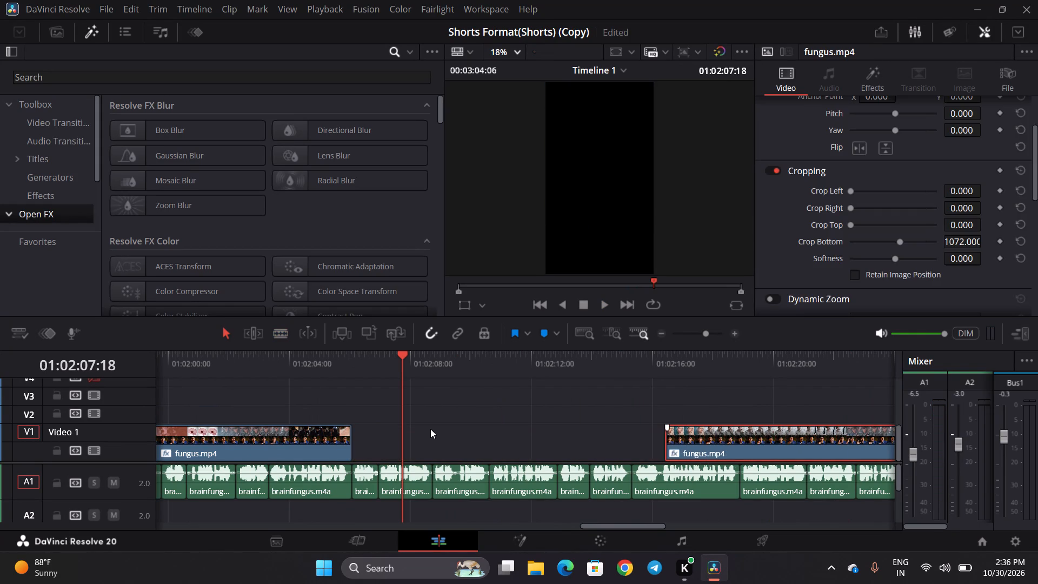
left_click_drag(430, 429, 422, 429)
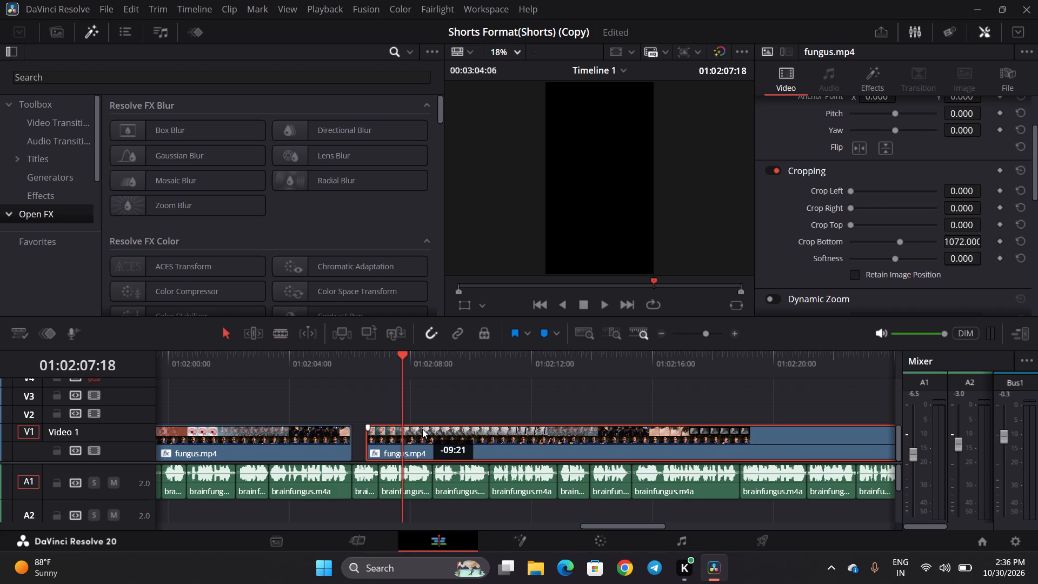
left_click_drag(422, 429, 411, 429)
Play the timeline from 01:02:03:01 to 01:02:19:02, comparing the fungus.mp4 footage on V1 with the narration.
left_click(260, 369)
key("space")
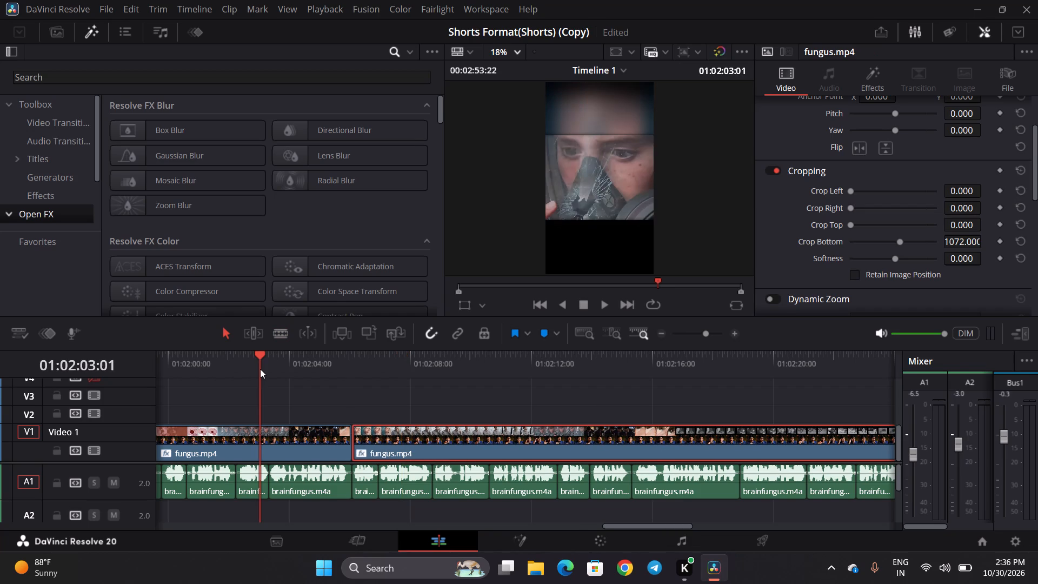
key("space")
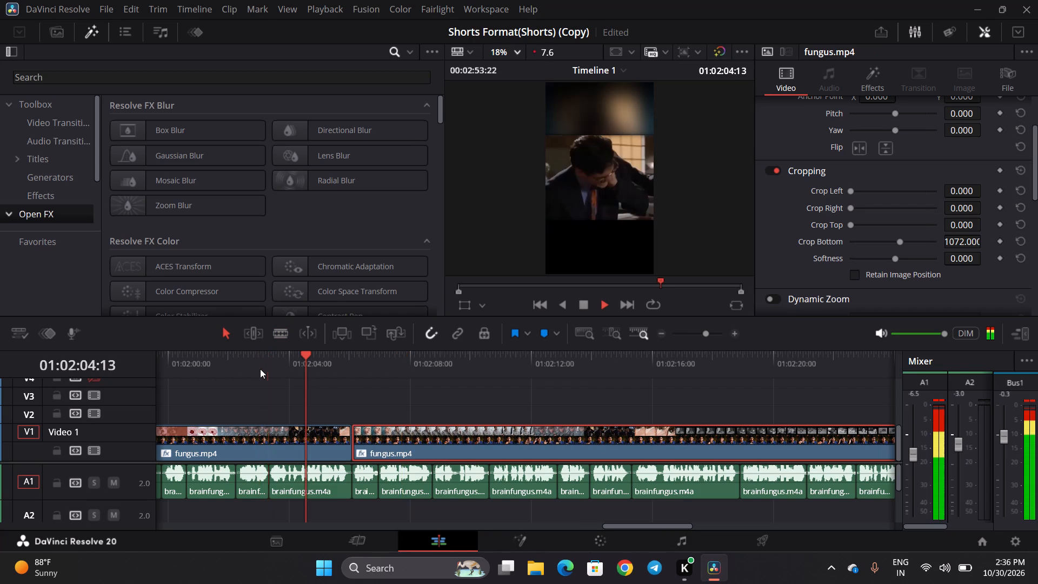
key("space")
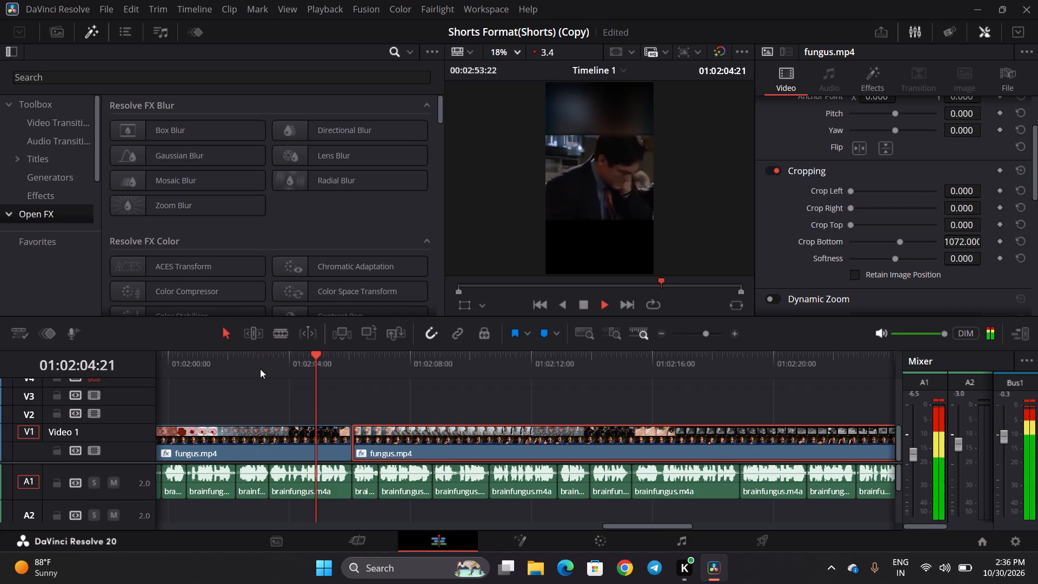
key("space")
key("space")
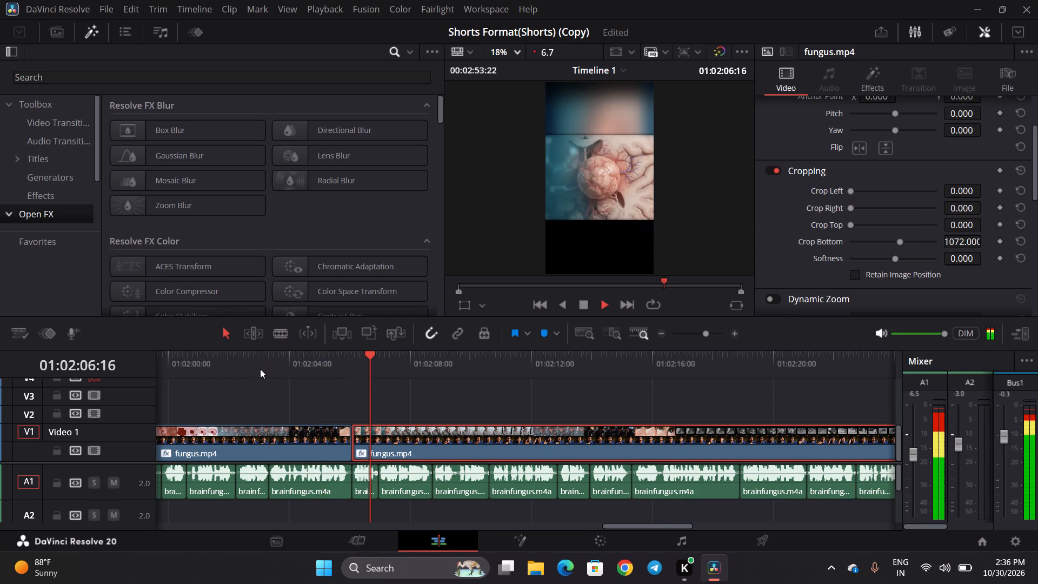
key("space")
key("space")
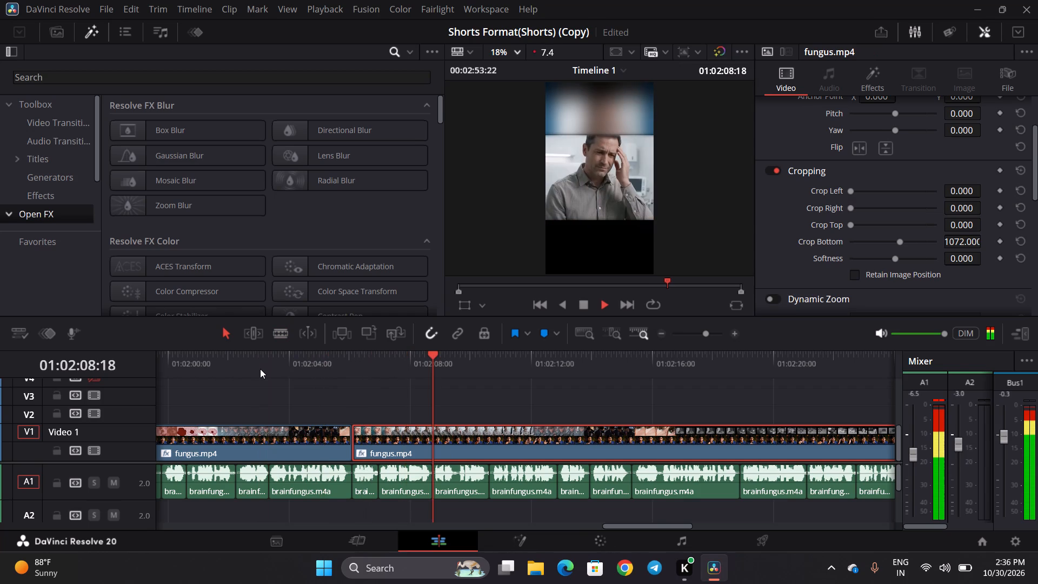
key("space")
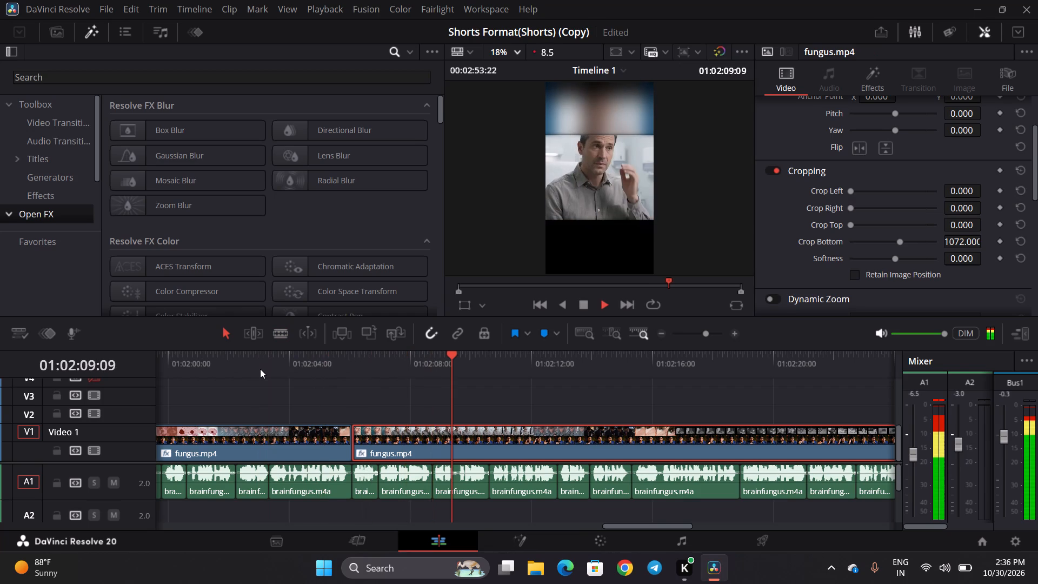
key("space")
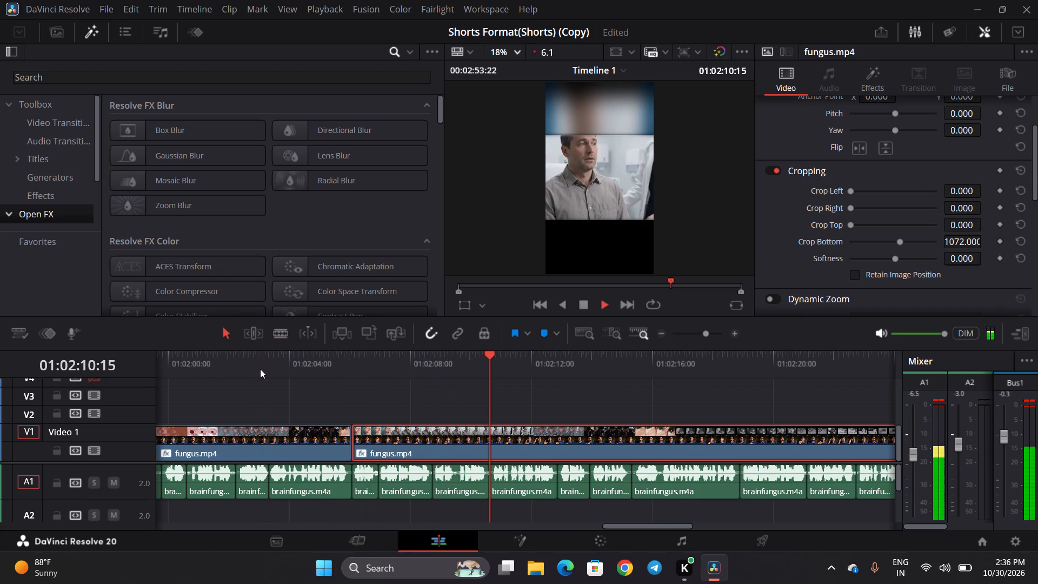
key("space")
key("space")
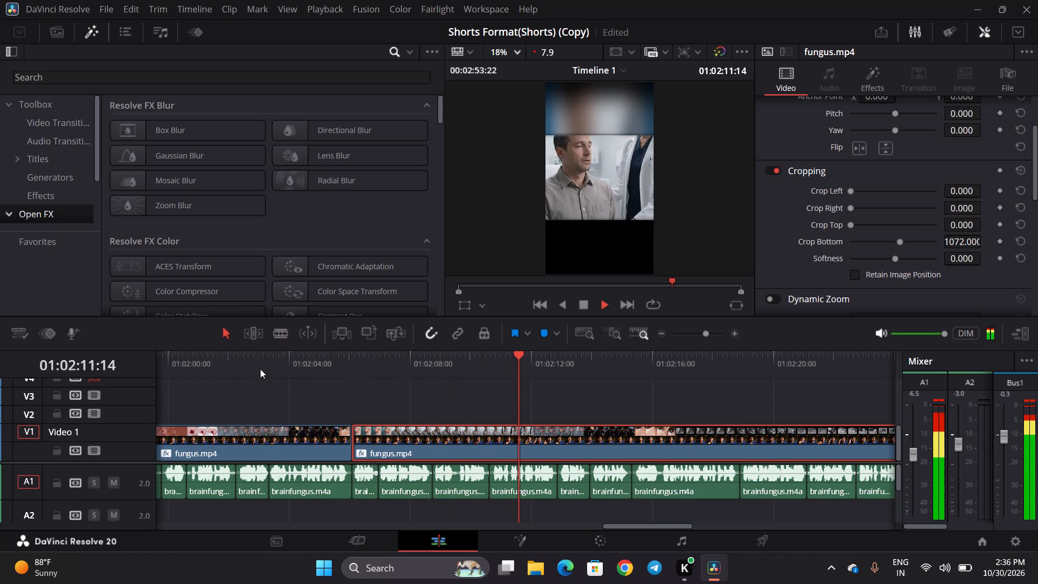
key("space")
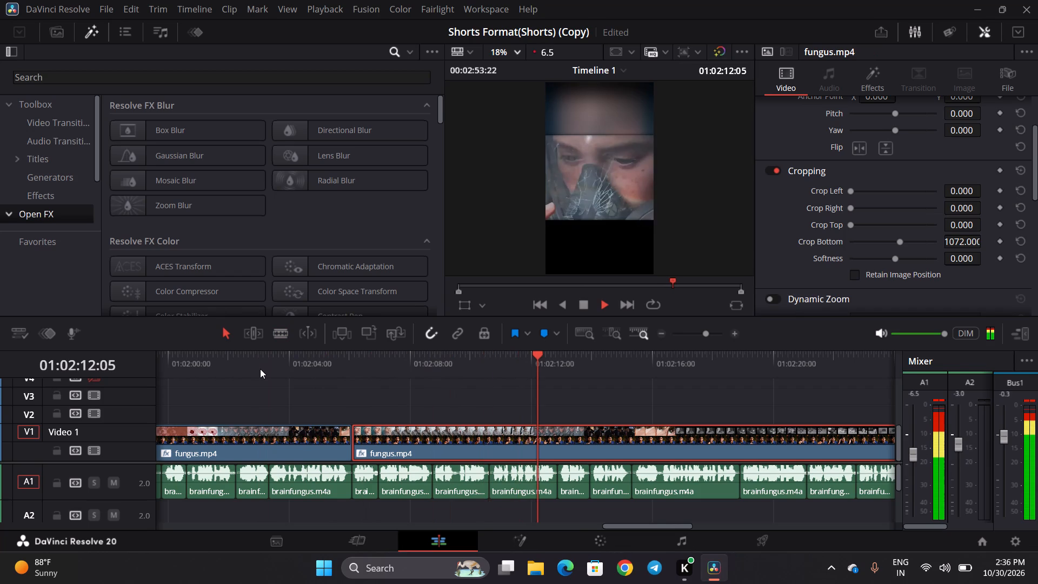
key("space")
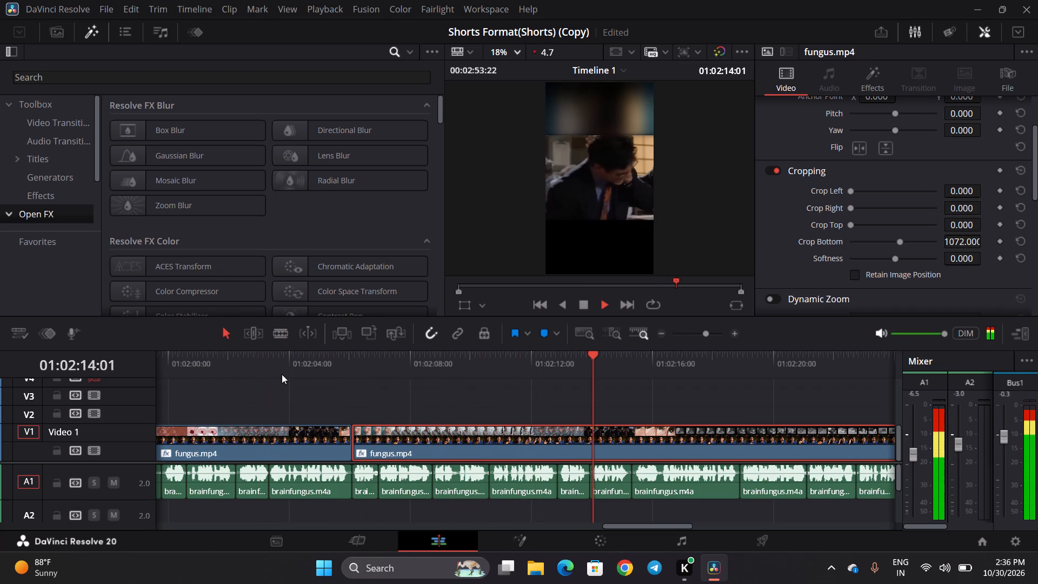
key("space")
key("space")
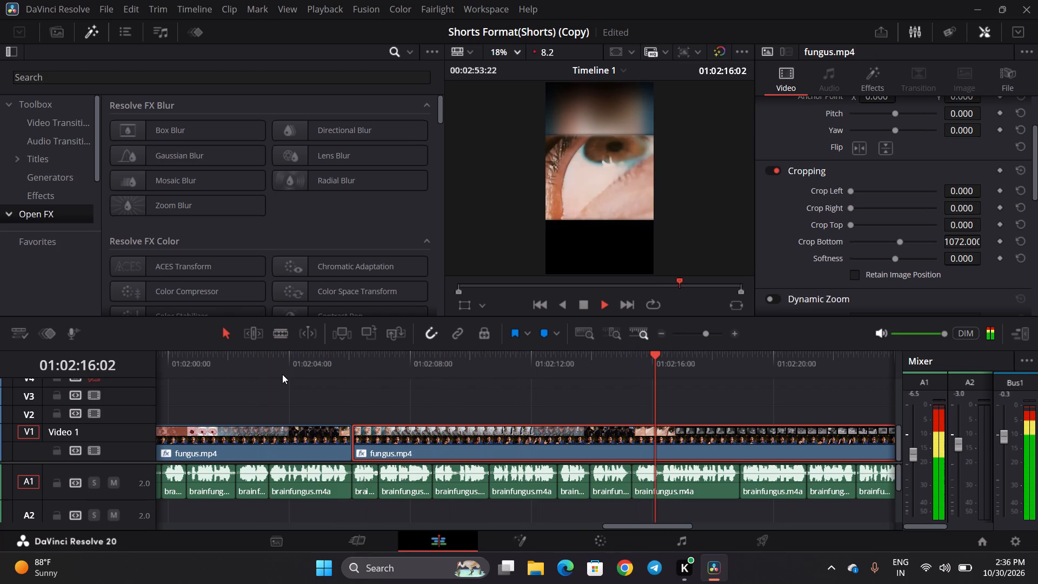
key("space")
key("space")
key("space")
Cut out and delete the fungus.mp4 section on V1 from about 01:02:09:12 to 01:02:15:14.
scroll(282, 374, "left", 1)
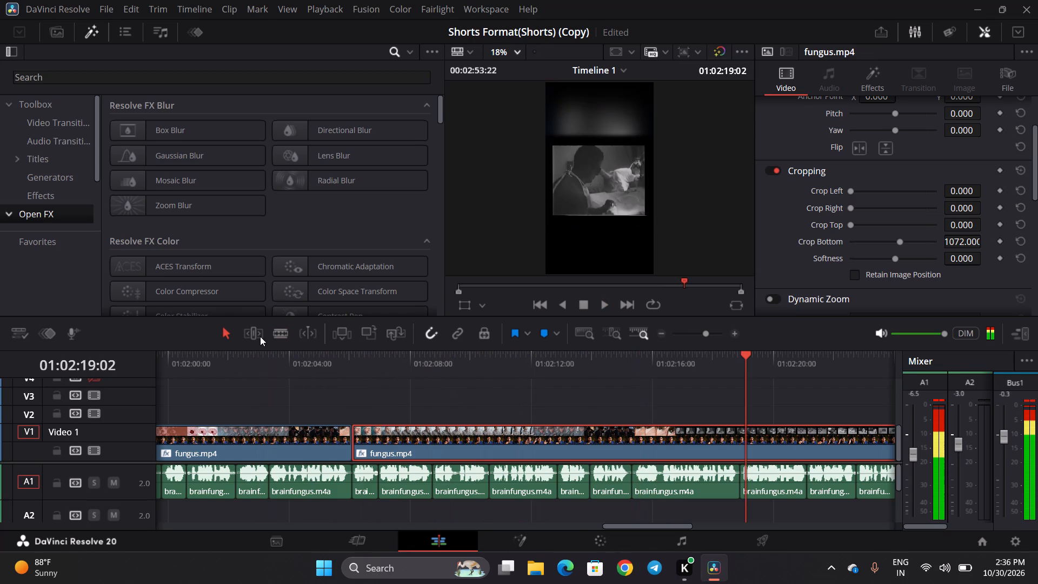
scroll(280, 375, "left", 1)
left_click(282, 336)
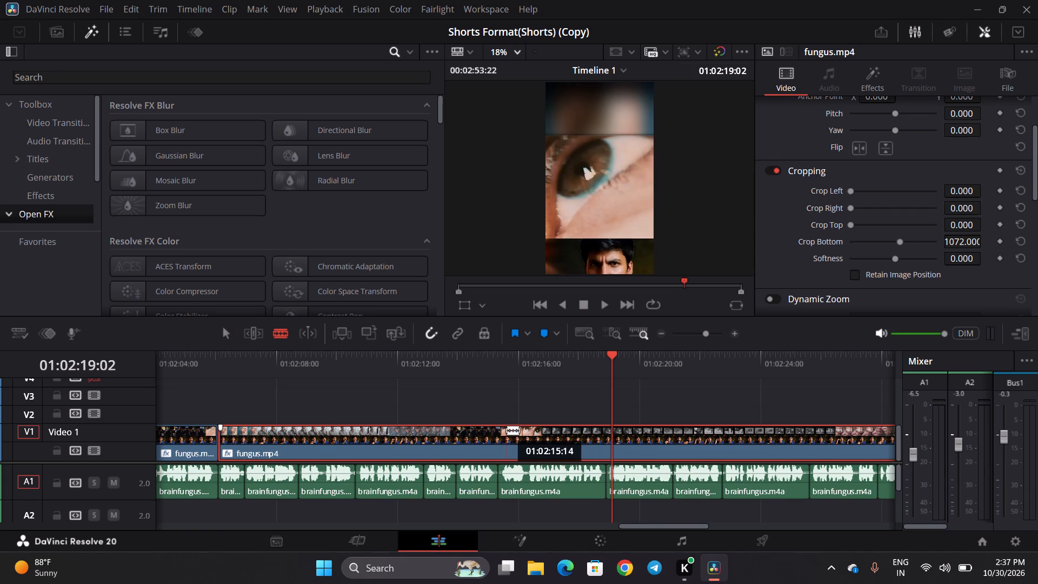
left_click(507, 430)
left_click(225, 364)
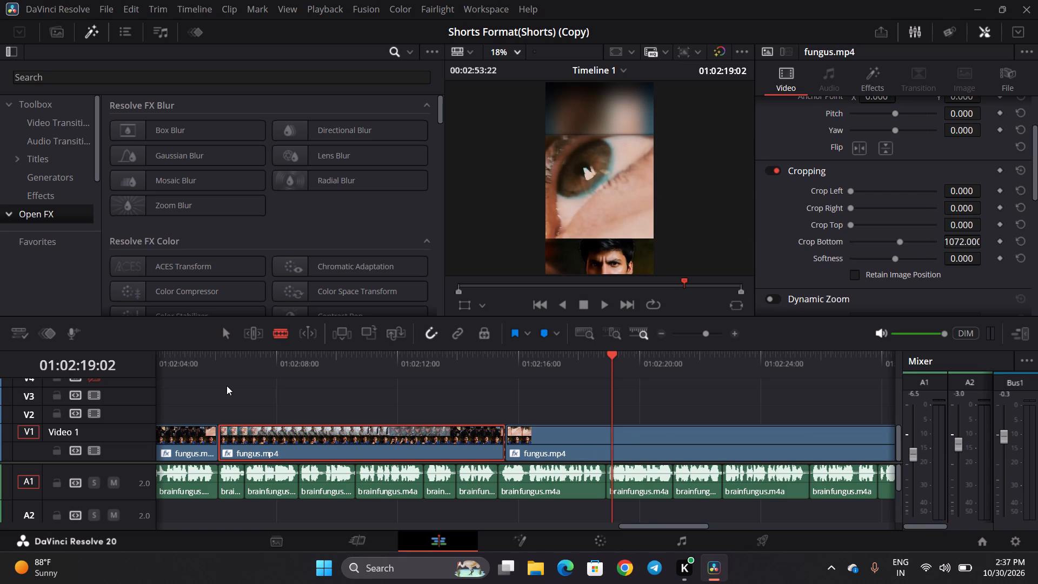
key("space")
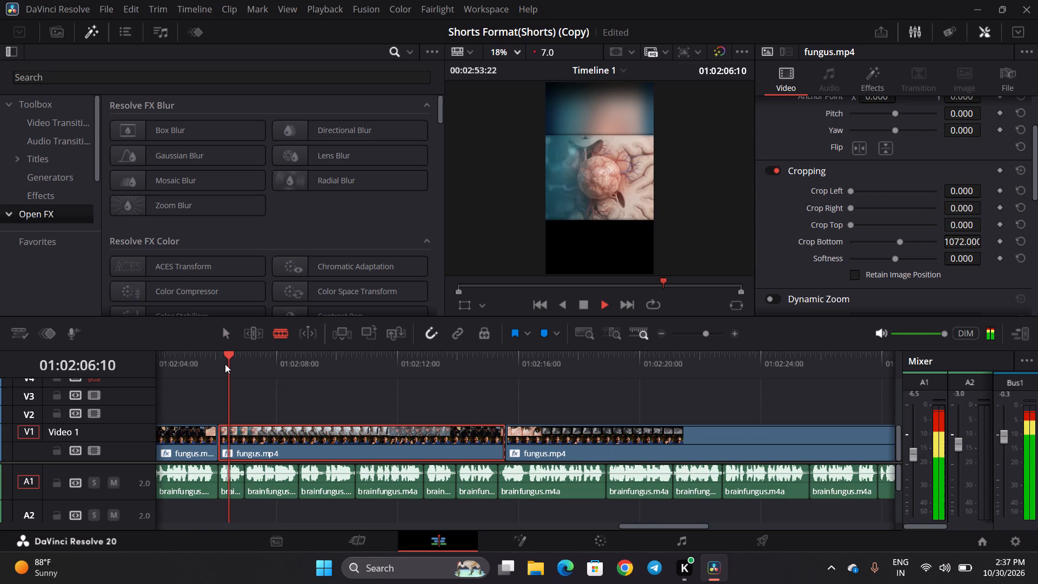
key("space")
key("space")
key("space")
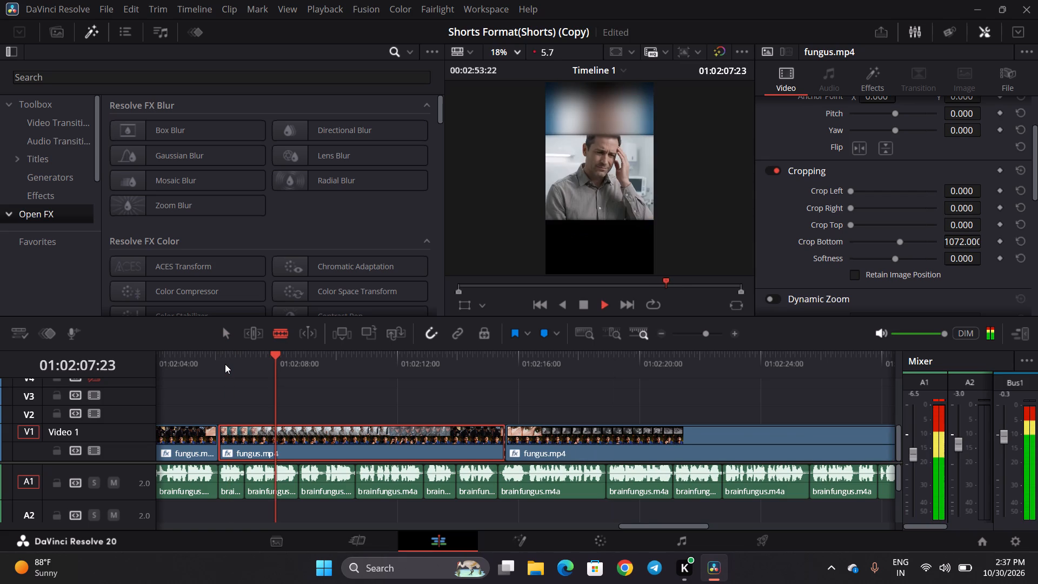
left_click(325, 444)
left_click(229, 334)
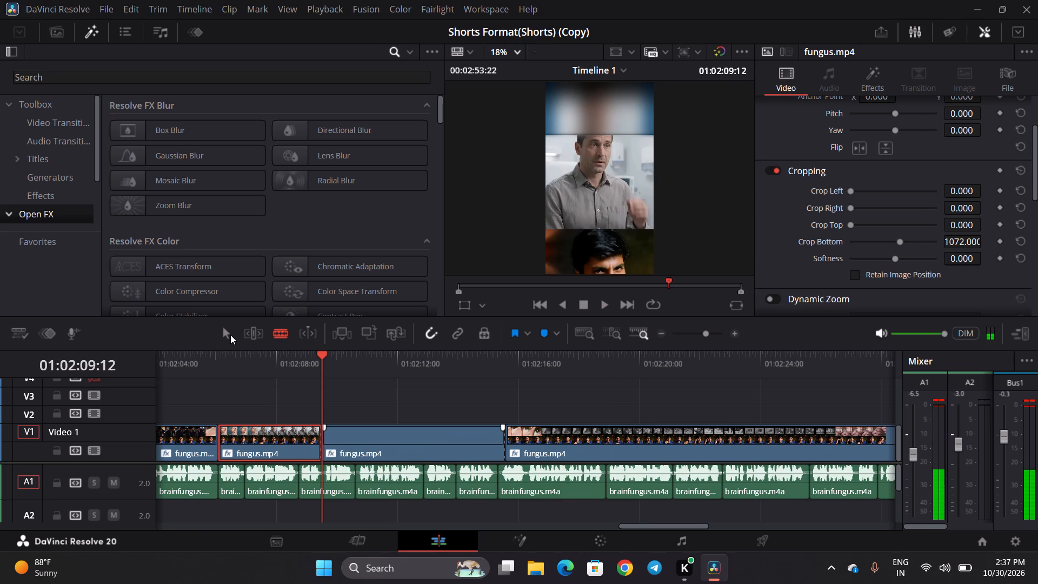
left_click(436, 448)
key("BackSpace")
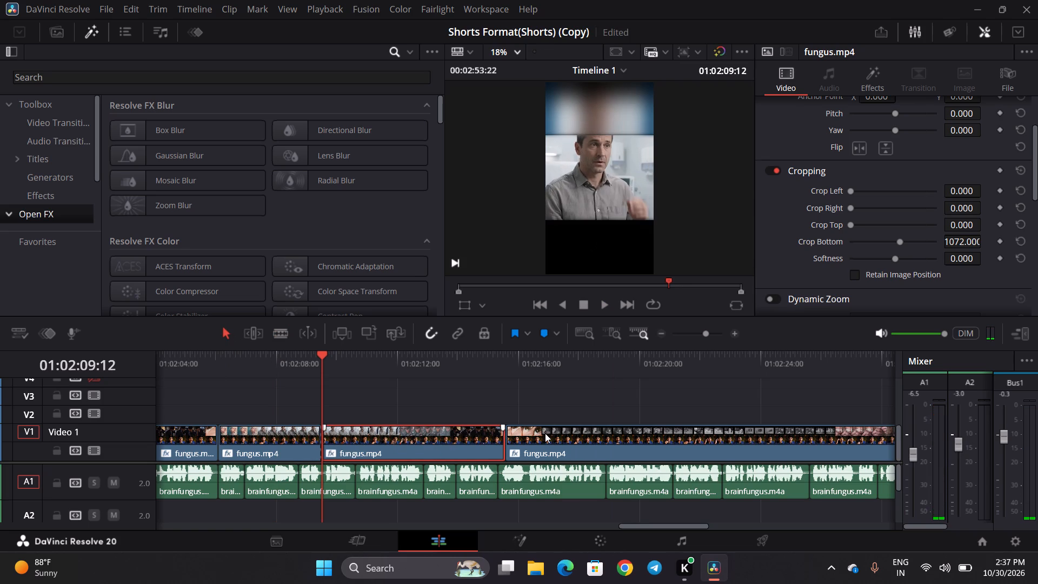
Move the last fungus.mp4 clip on V1 earlier to meet the previous clip's end at about 01:02:09:12.
left_click_drag(556, 436, 393, 432)
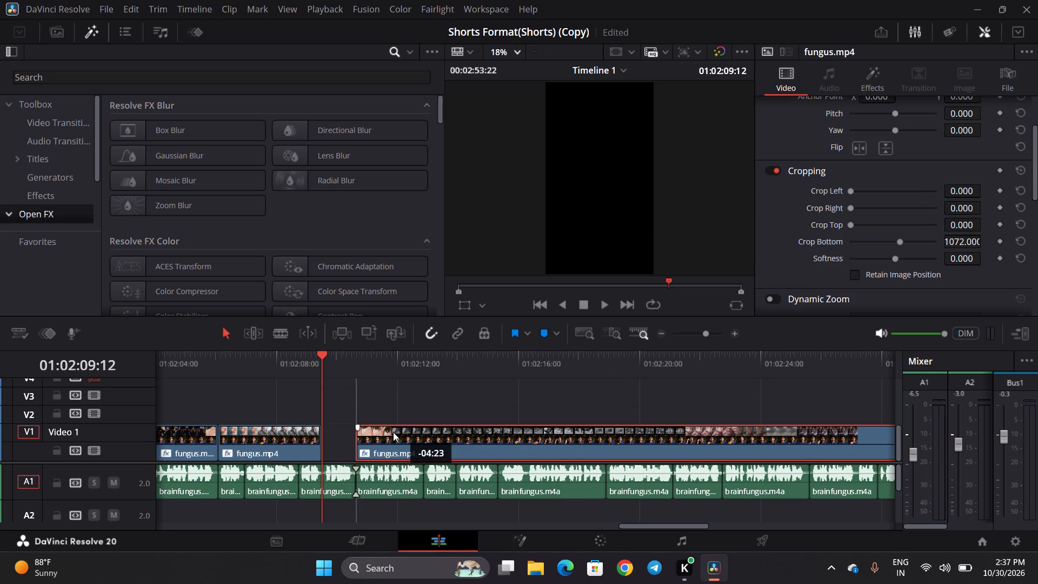
left_click_drag(393, 432, 376, 438)
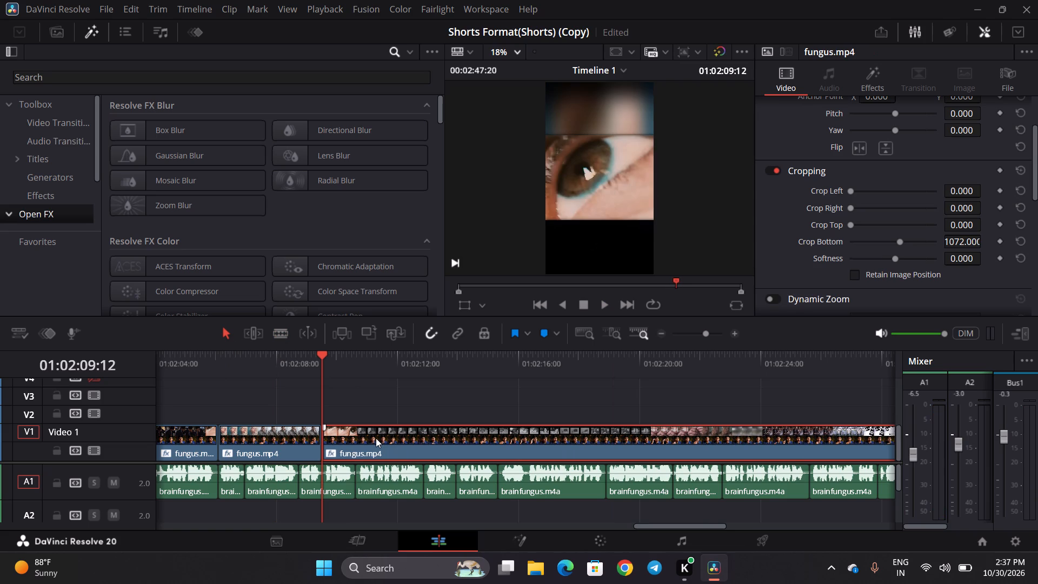
Play the timeline from 01:02:09:12 to 01:02:19:14, comparing the fungus.mp4 footage on V1 with the narration.
key("space")
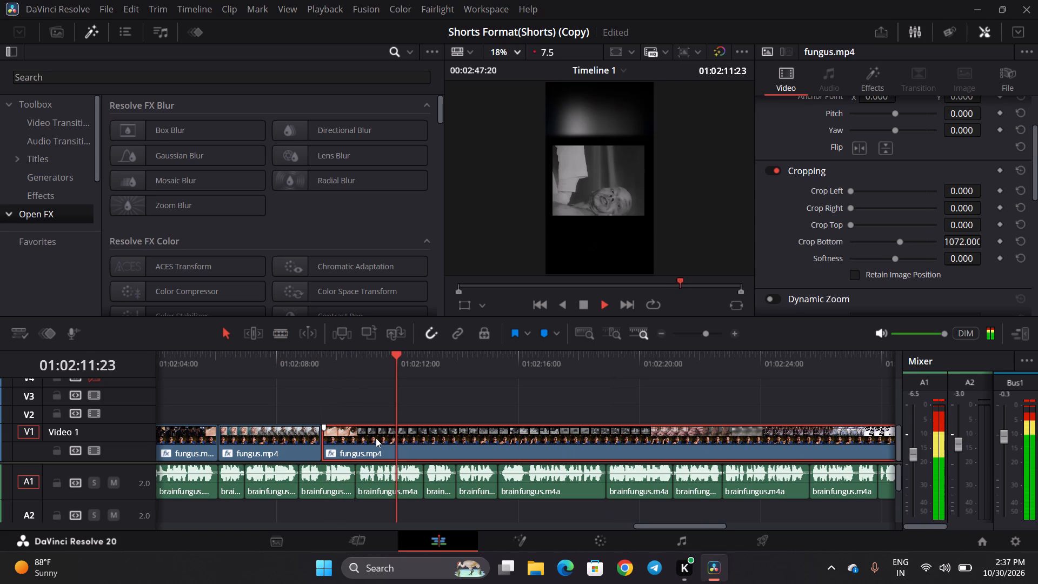
key("space")
key("space")
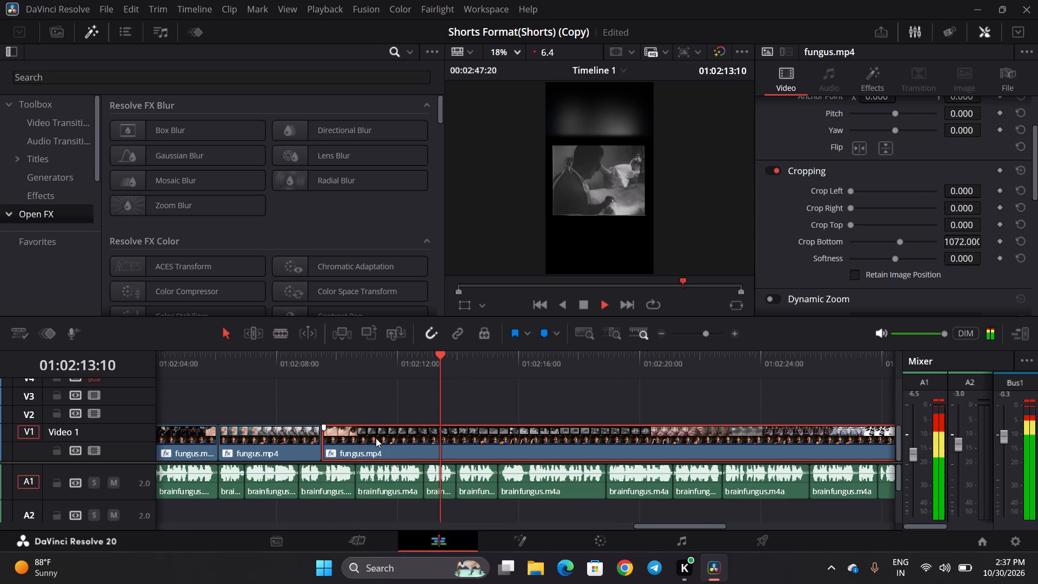
key("space")
key("space")
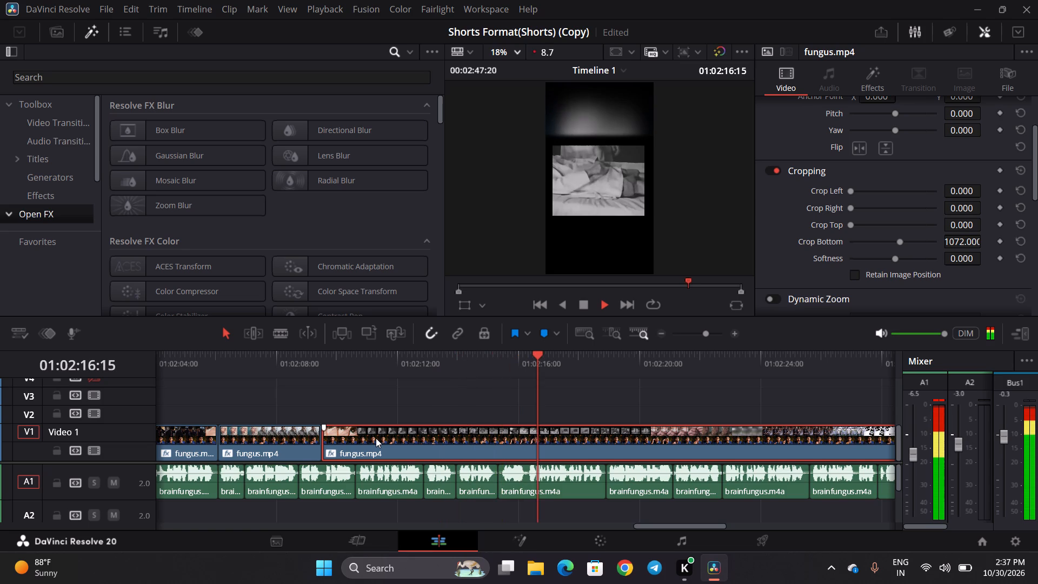
key("space")
key("space")
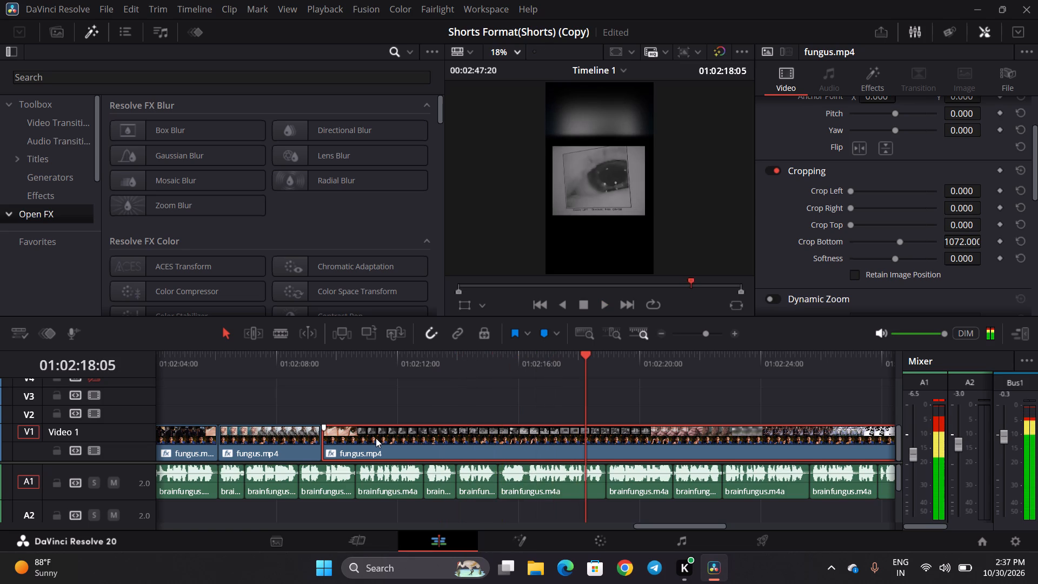
key("space")
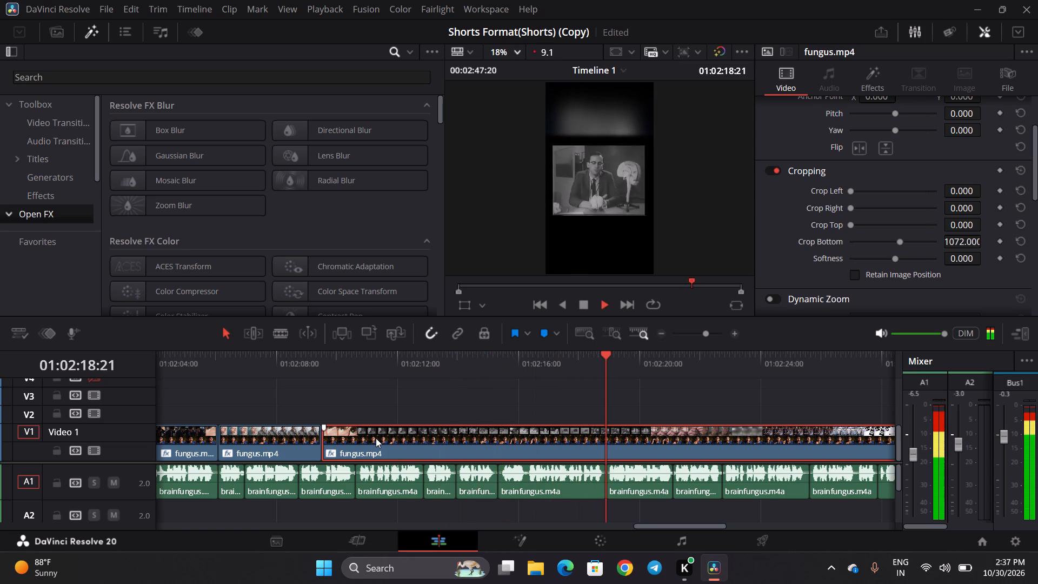
Cut out and delete the fungus.mp4 section on V1 from about 01:02:18:21 to 01:02:27:10.
scroll(376, 438, "left", 1)
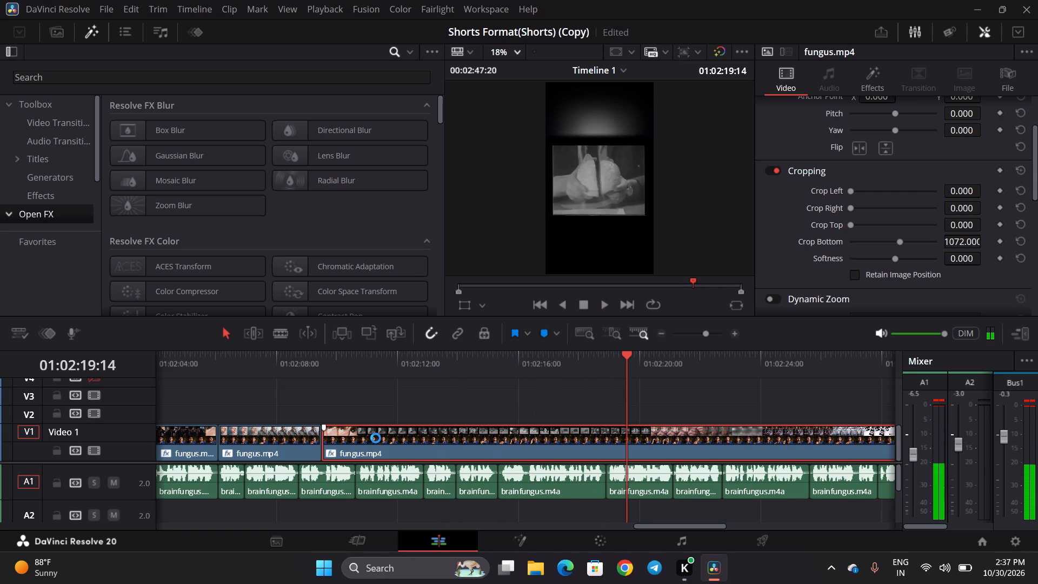
scroll(376, 438, "left", 1)
left_click(282, 335)
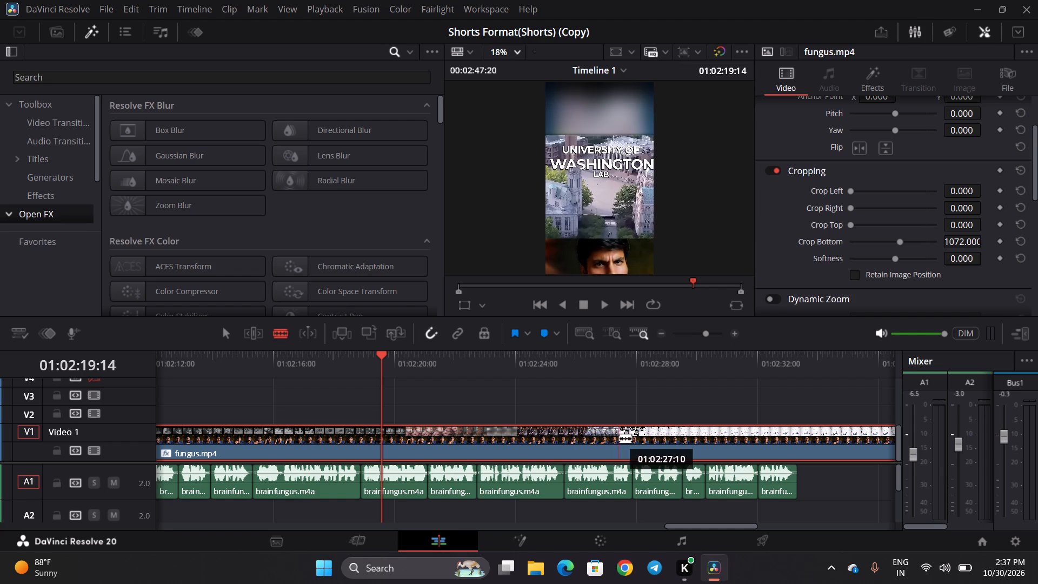
left_click(622, 437)
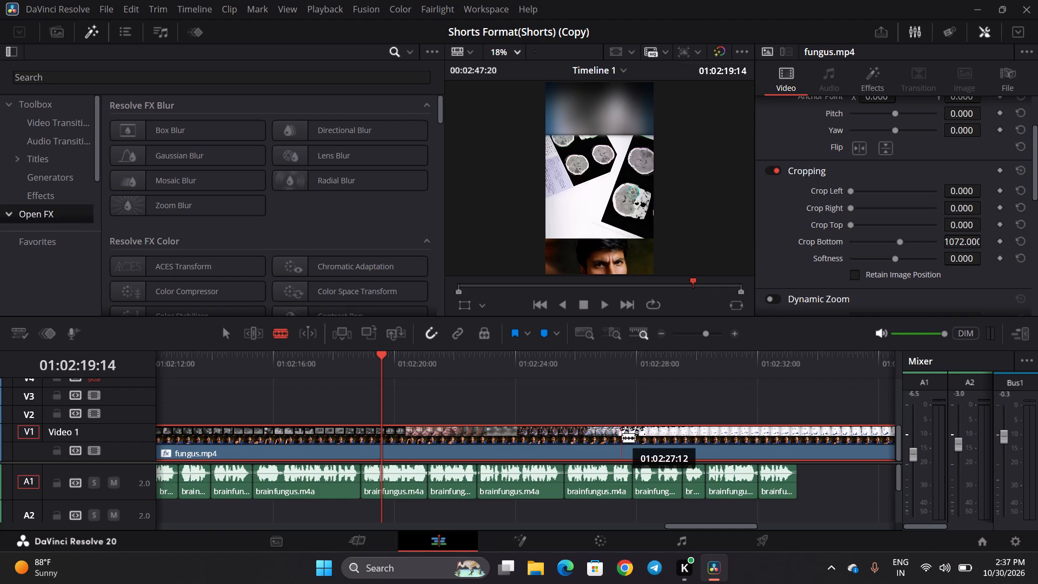
left_click(227, 330)
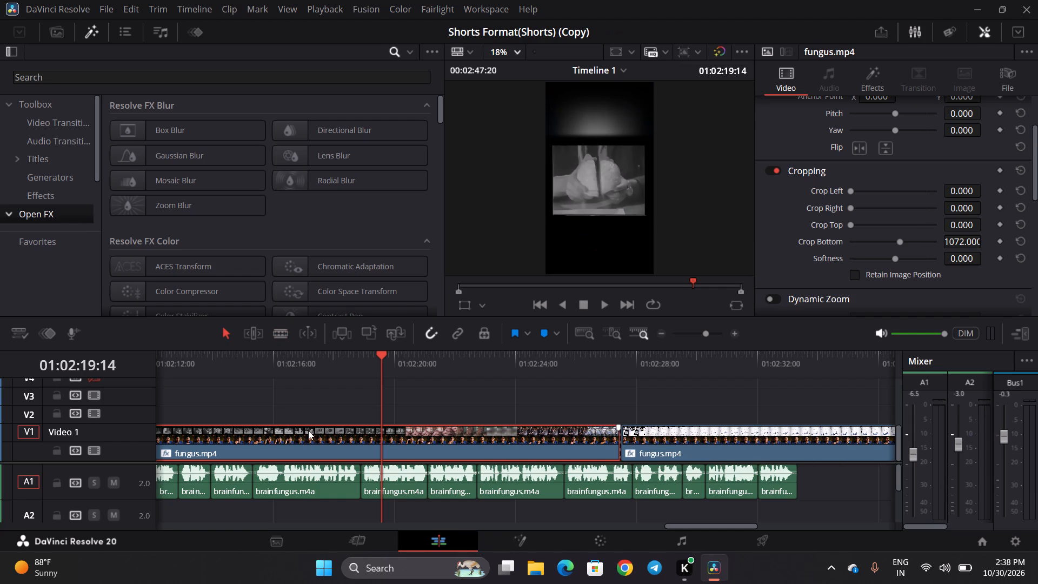
left_click(285, 340)
left_click(367, 437)
left_click(221, 326)
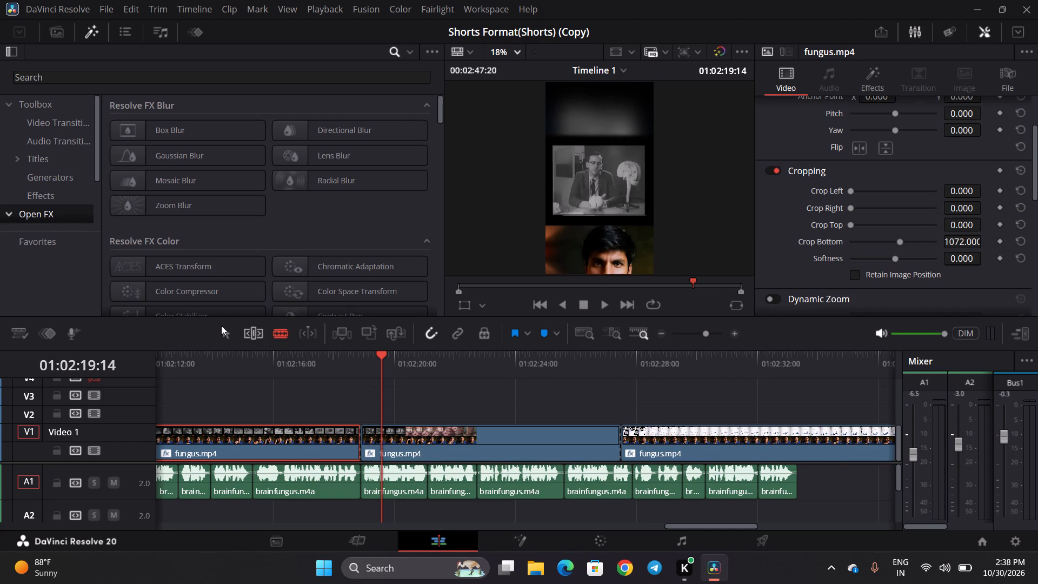
left_click(459, 434)
key("BackSpace")
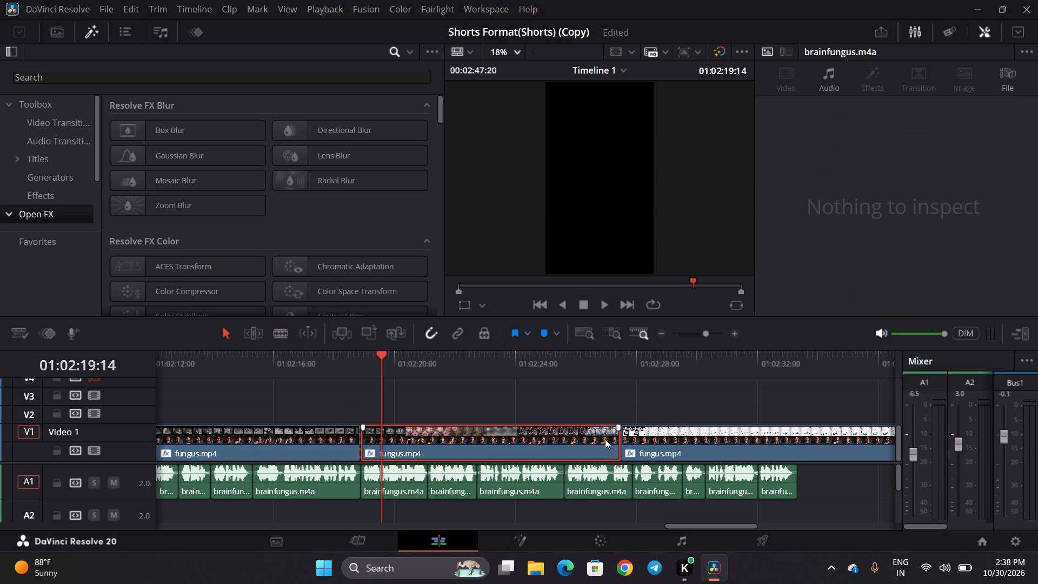
Move the last fungus.mp4 clip on V1 earlier to meet the previous clip's end at about 01:02:18:21.
left_click_drag(666, 440, 416, 437)
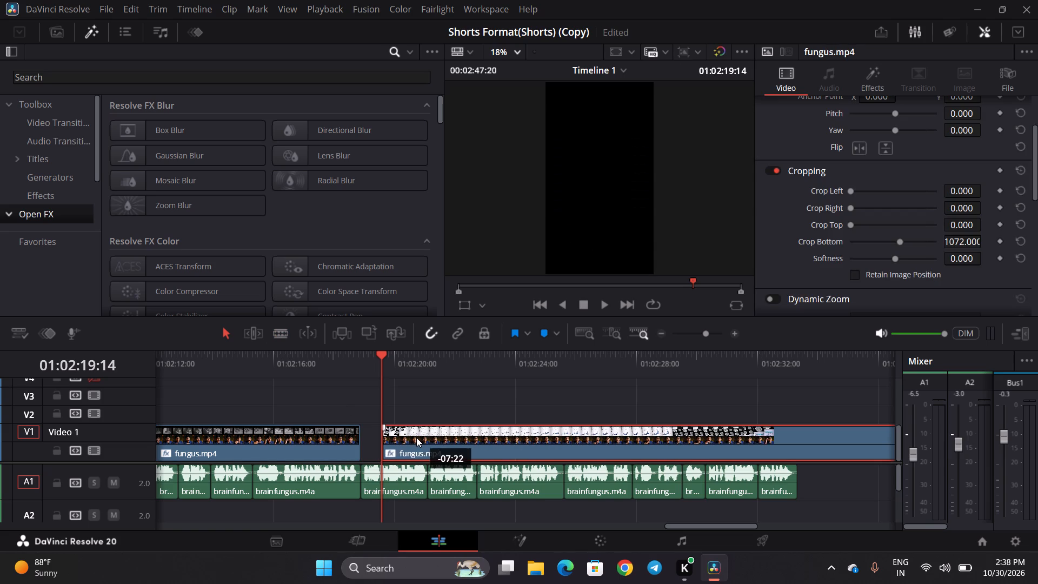
left_click_drag(416, 437, 411, 440)
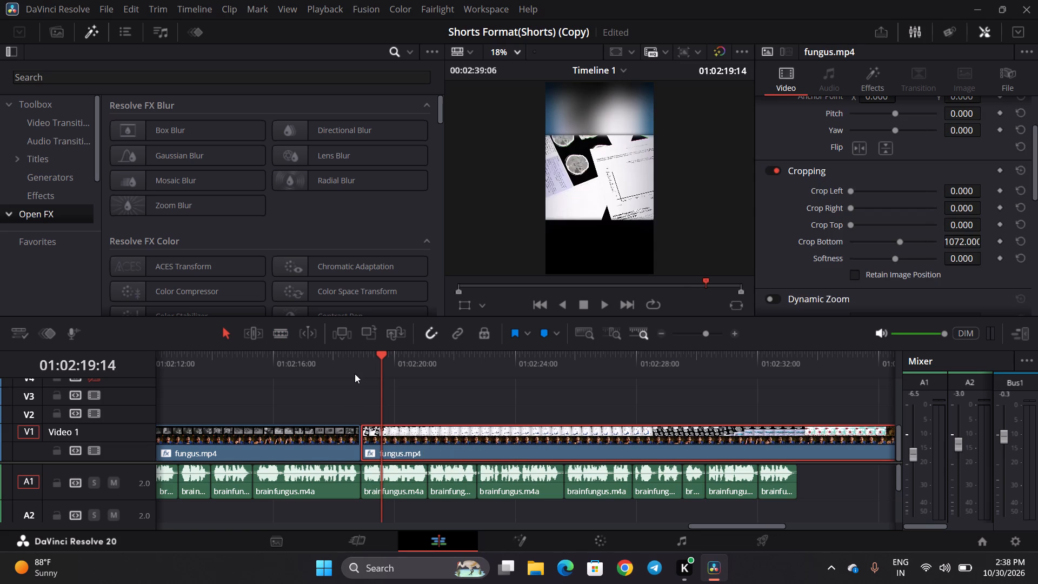
Extend the start of the last fungus.mp4 clip on V1 by about 24 frames, keeping it joined to the previous clip at about 01:02:18:21.
left_click(360, 367)
key("space")
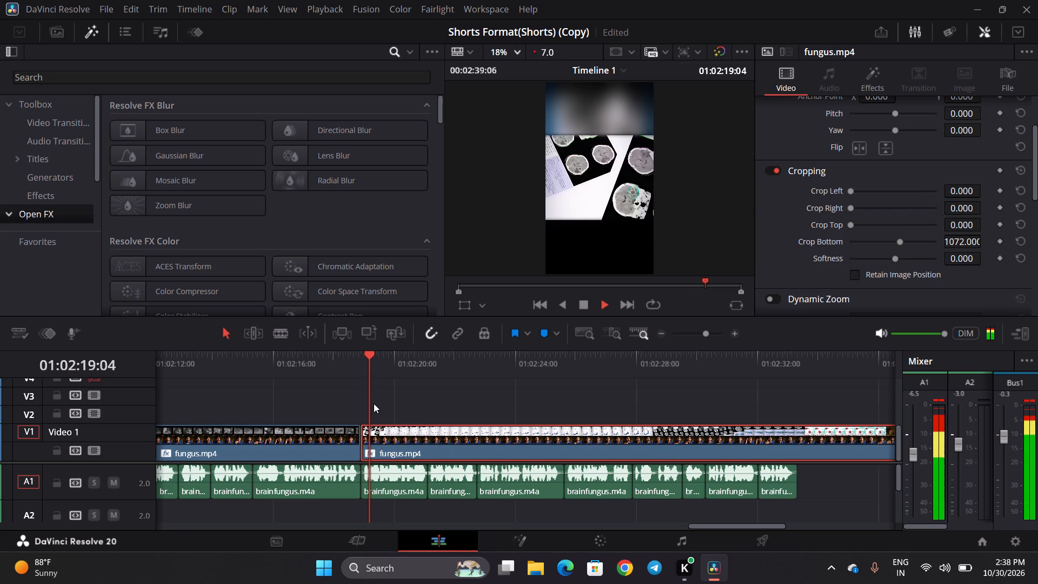
key("space")
left_click_drag(432, 441, 473, 442)
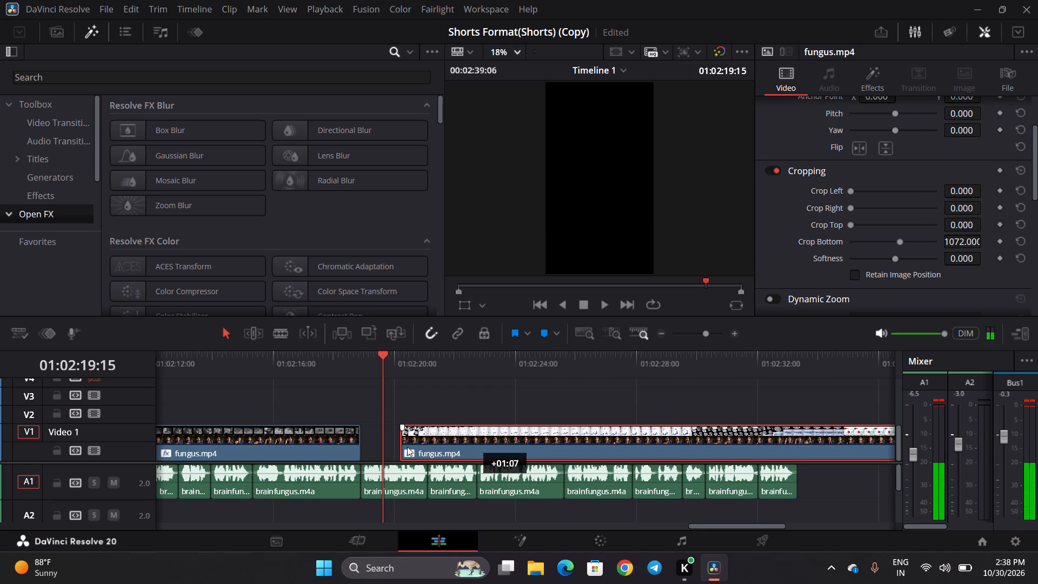
left_click_drag(403, 447, 386, 448)
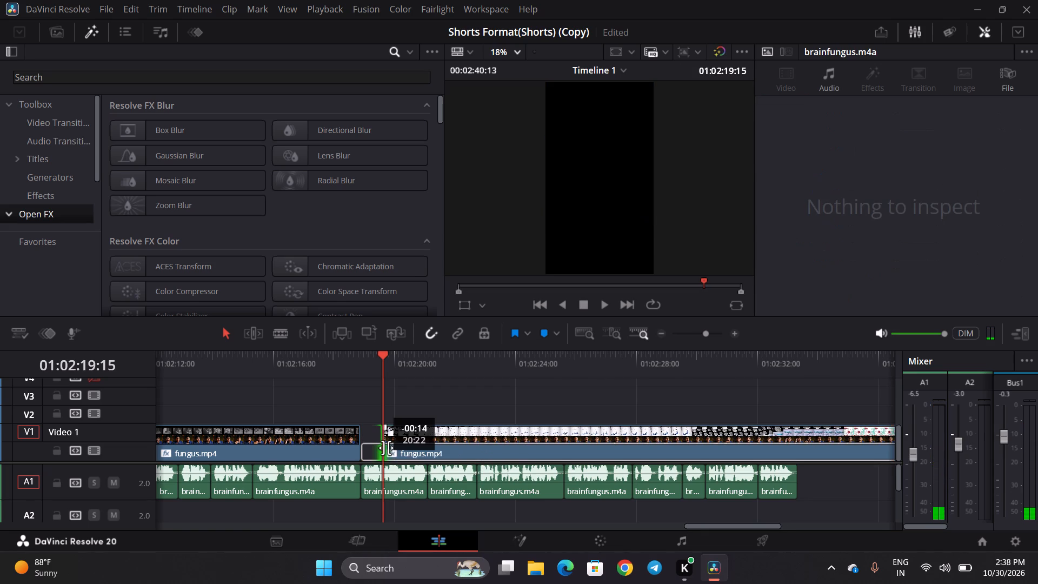
left_click_drag(386, 448, 384, 448)
left_click(441, 392)
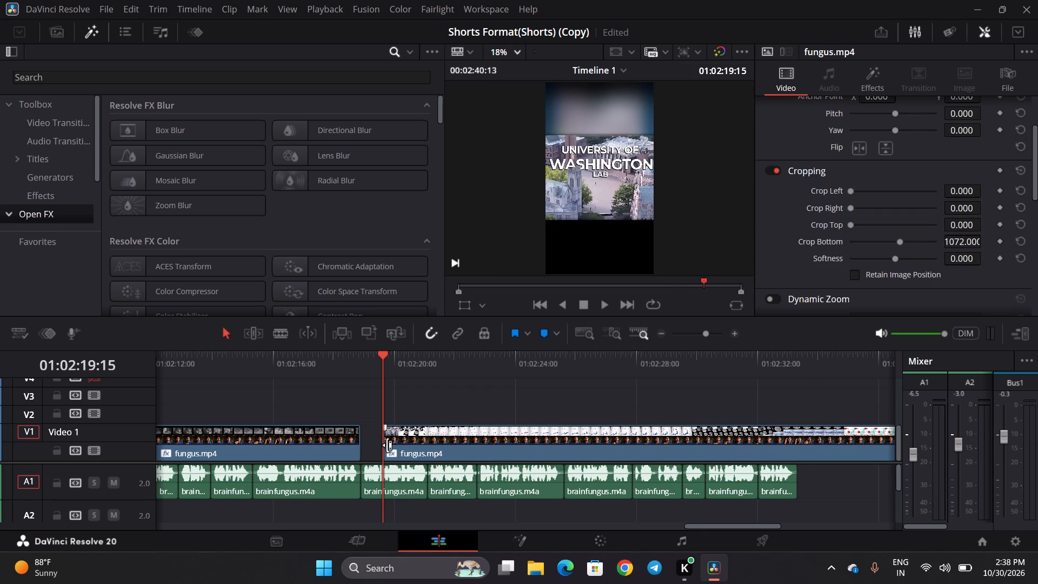
left_click_drag(387, 443, 377, 443)
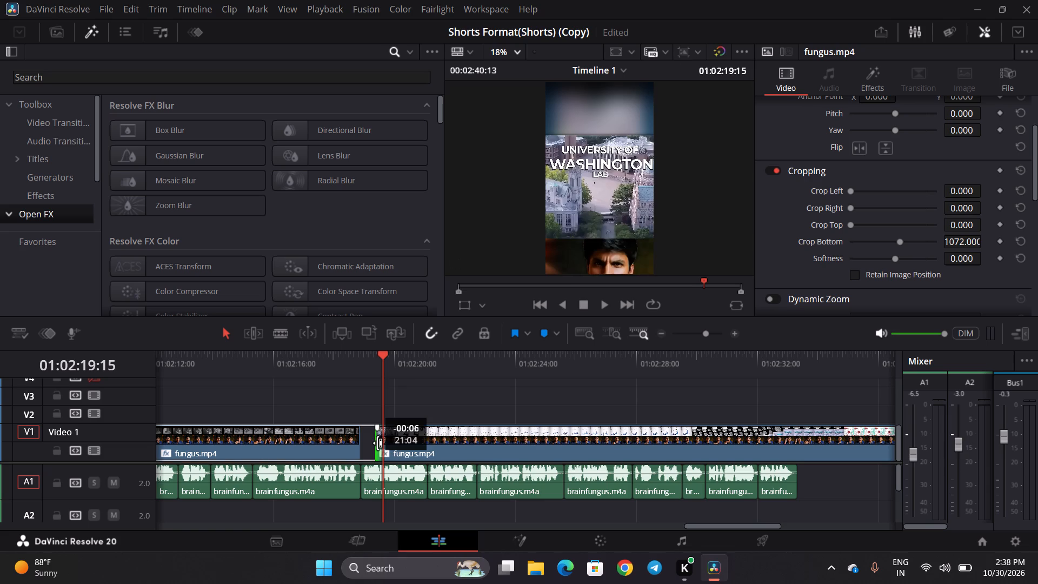
left_click_drag(377, 443, 374, 443)
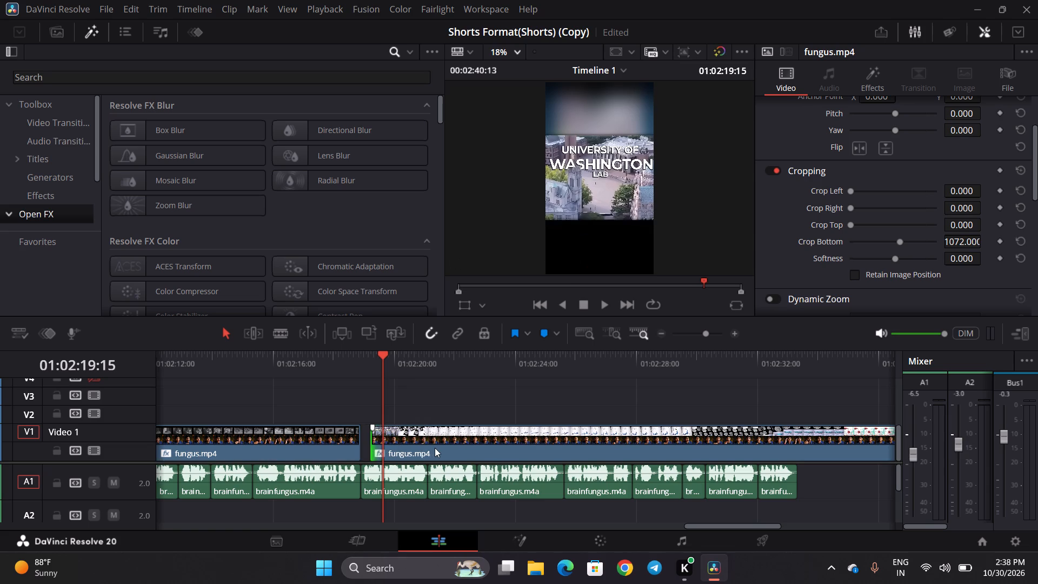
left_click_drag(435, 448, 427, 446)
Play the last fungus.mp4 clip on V1 from about 01:02:18:21 to 01:02:31:17 against the narration, examining the case-count chart shot closely.
left_click(359, 366)
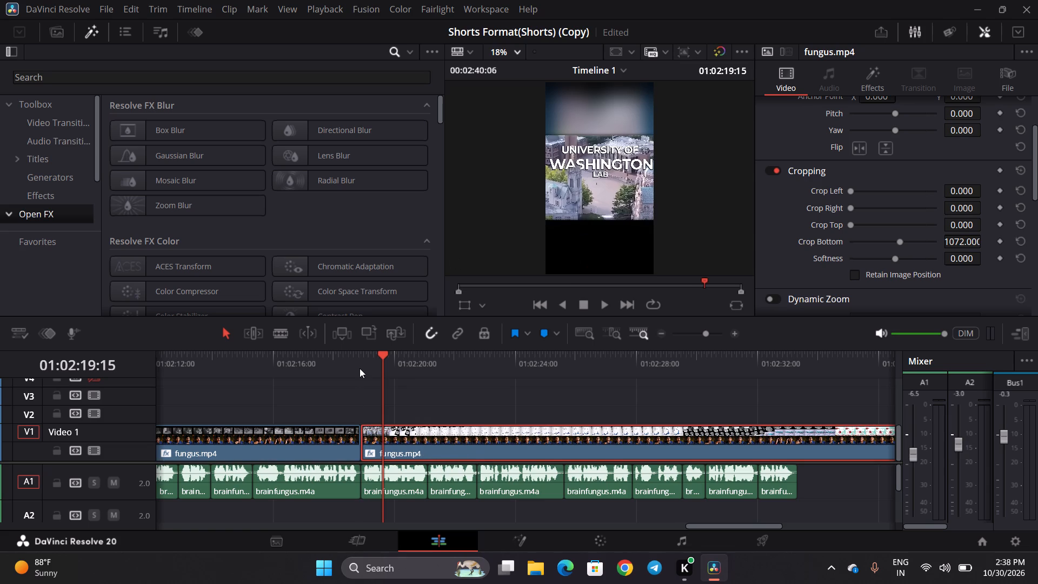
key("space")
key("space")
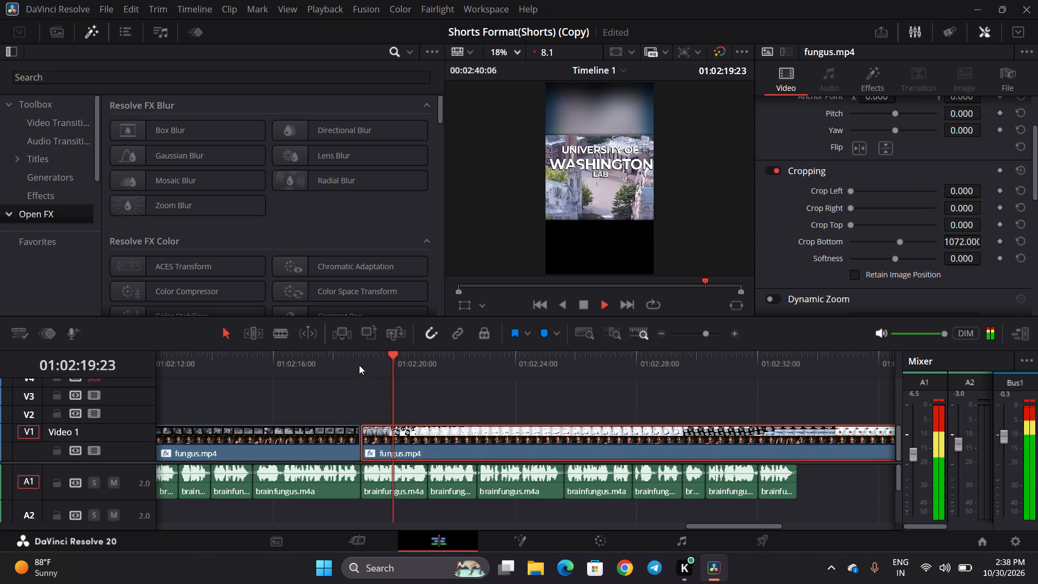
key("space")
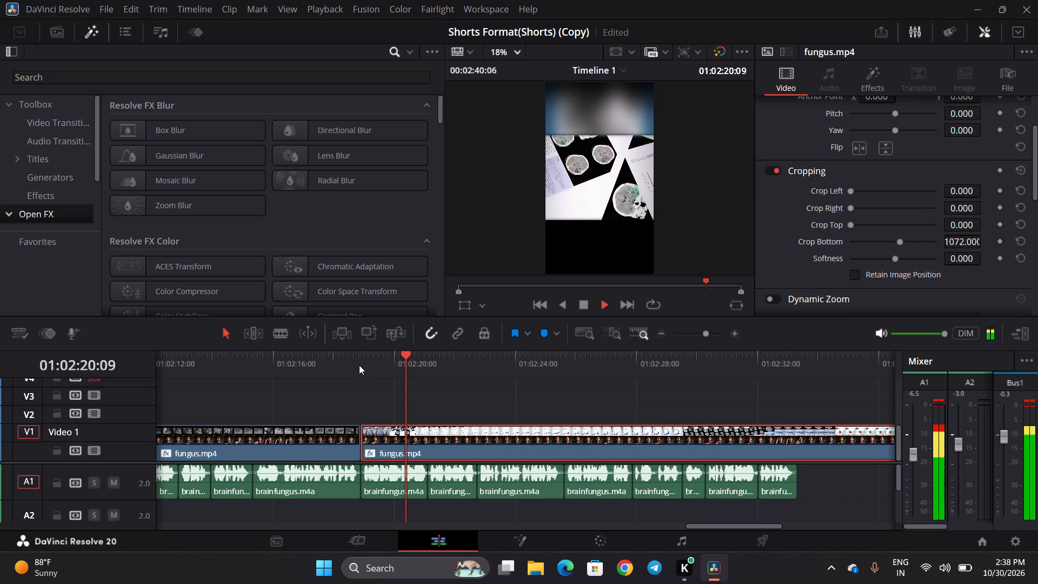
key("space")
key("space")
key("space")
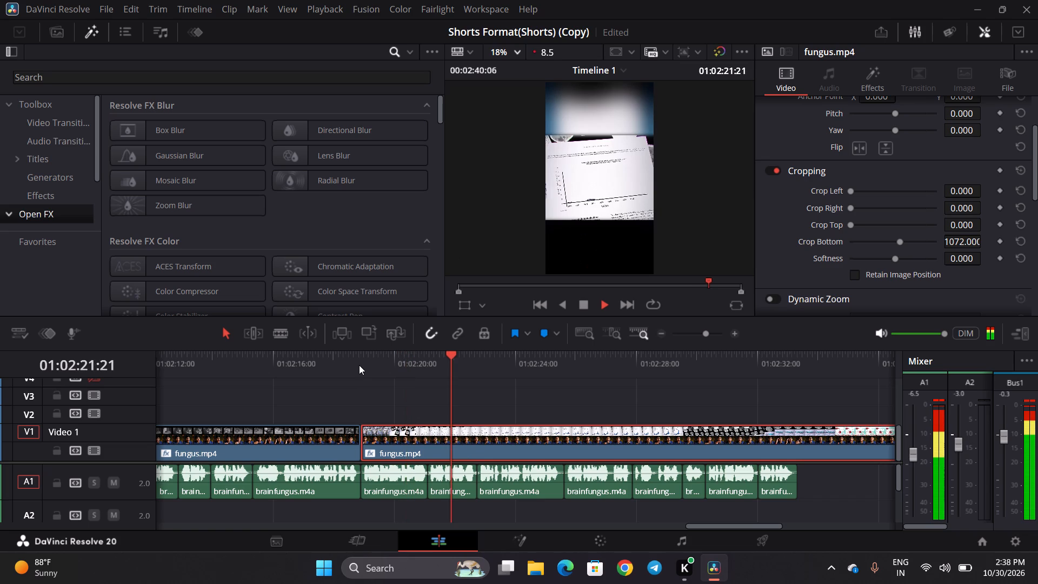
key("space")
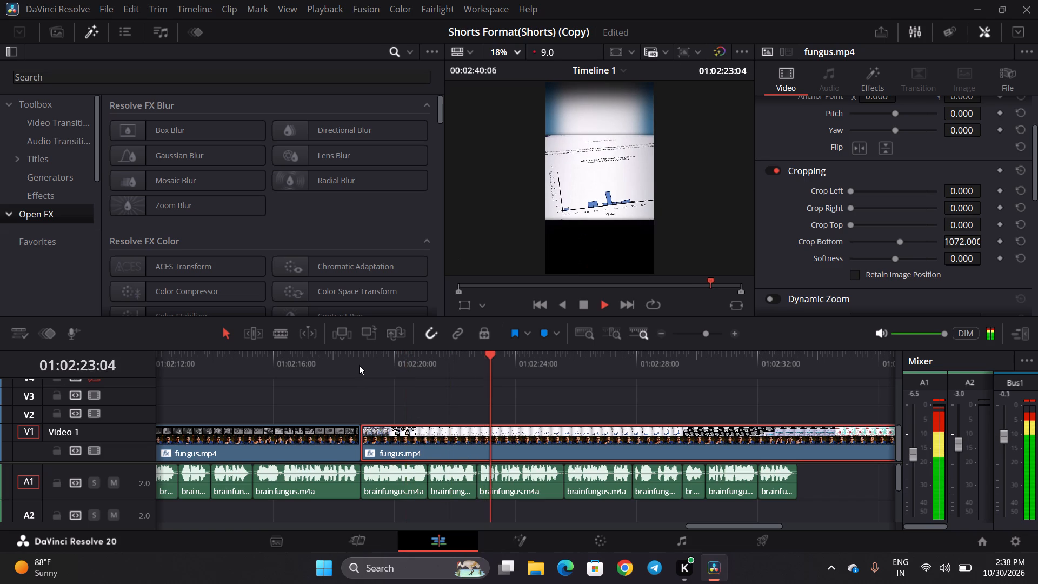
key("space")
key("space")
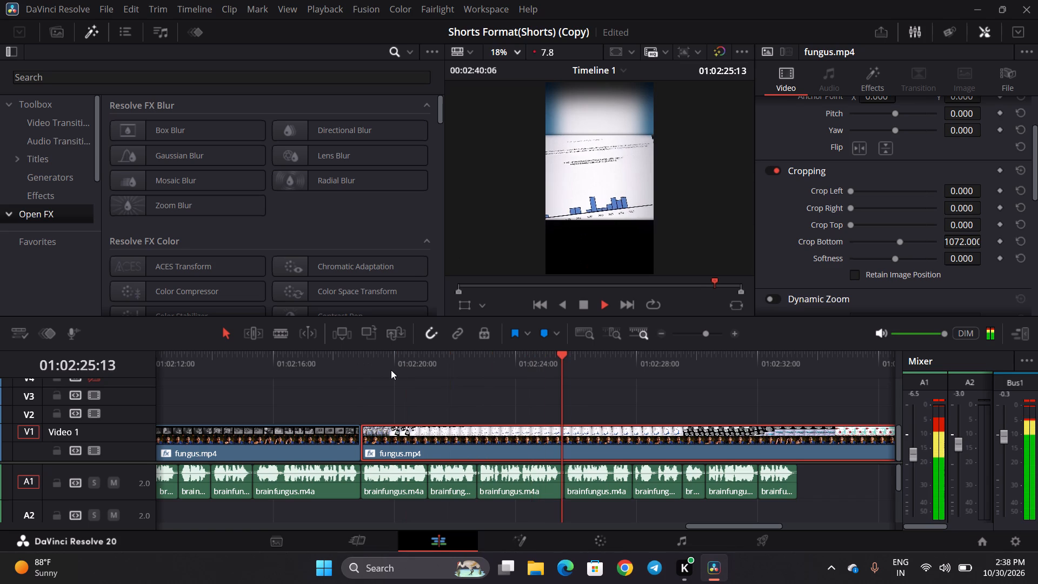
key("space")
scroll(598, 200, "up", 18)
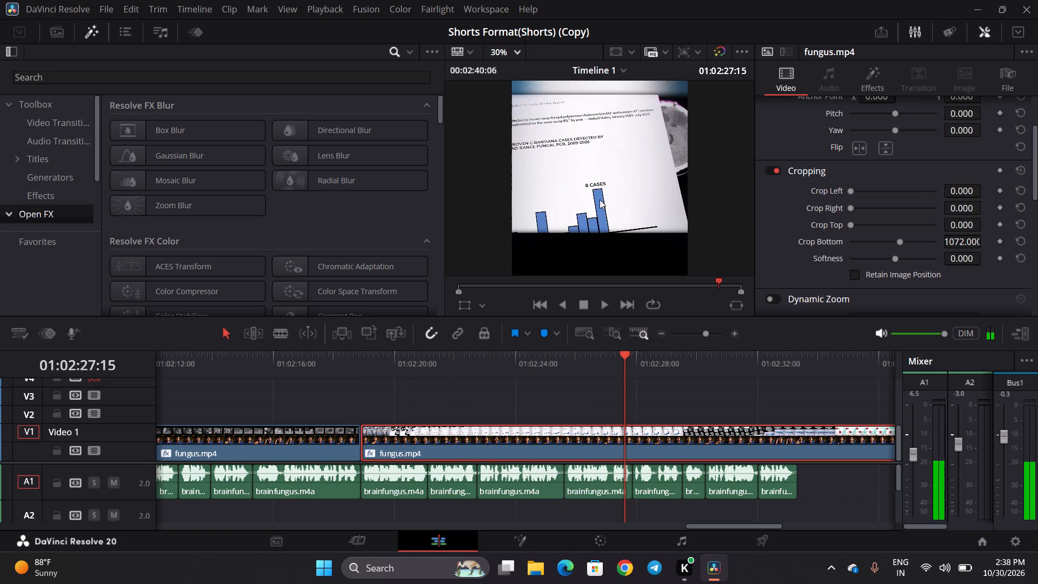
key("space")
key("space")
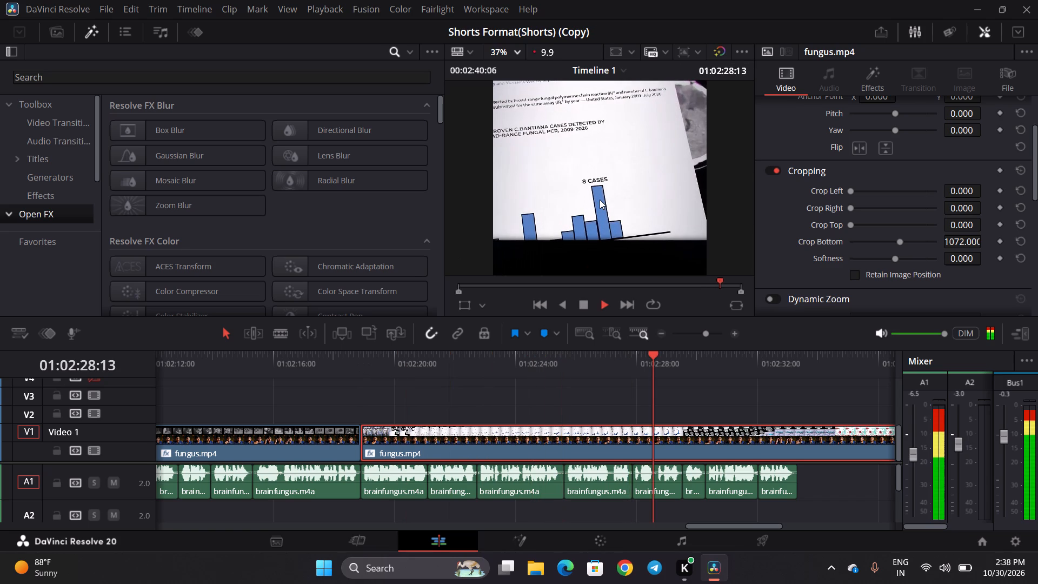
key("space")
key("space")
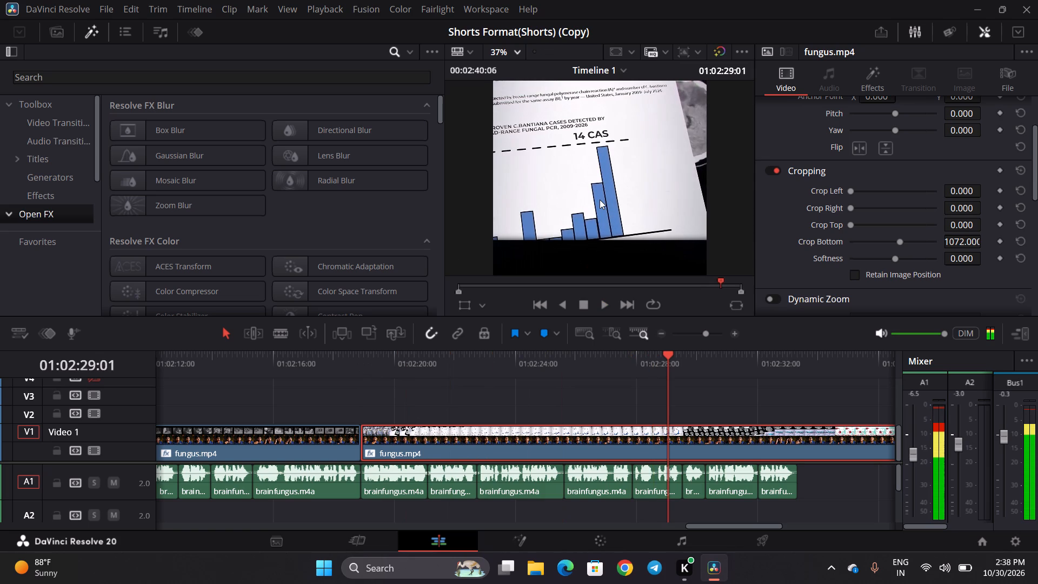
left_click(515, 50)
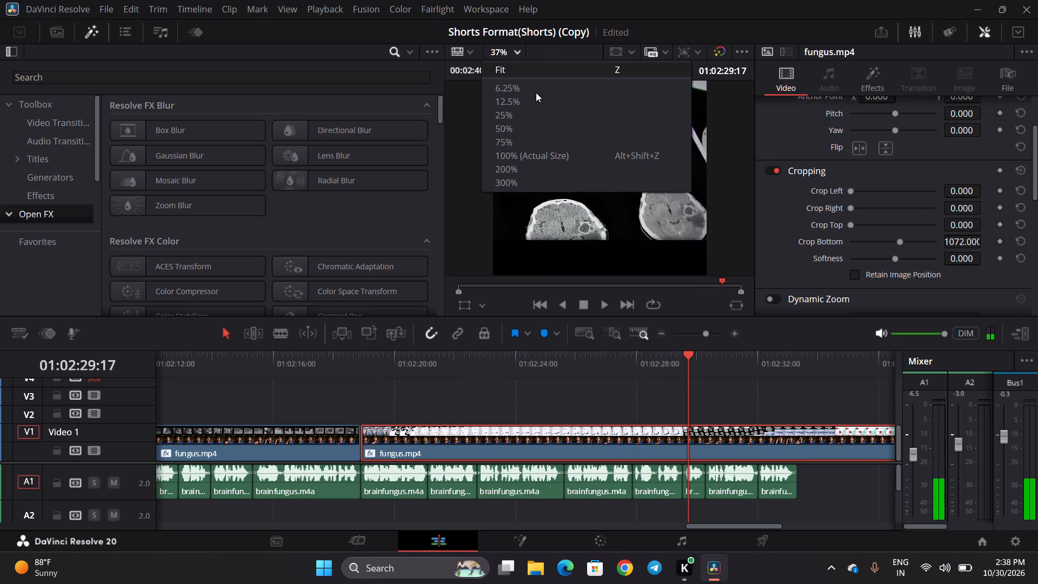
left_click(519, 69)
key("space")
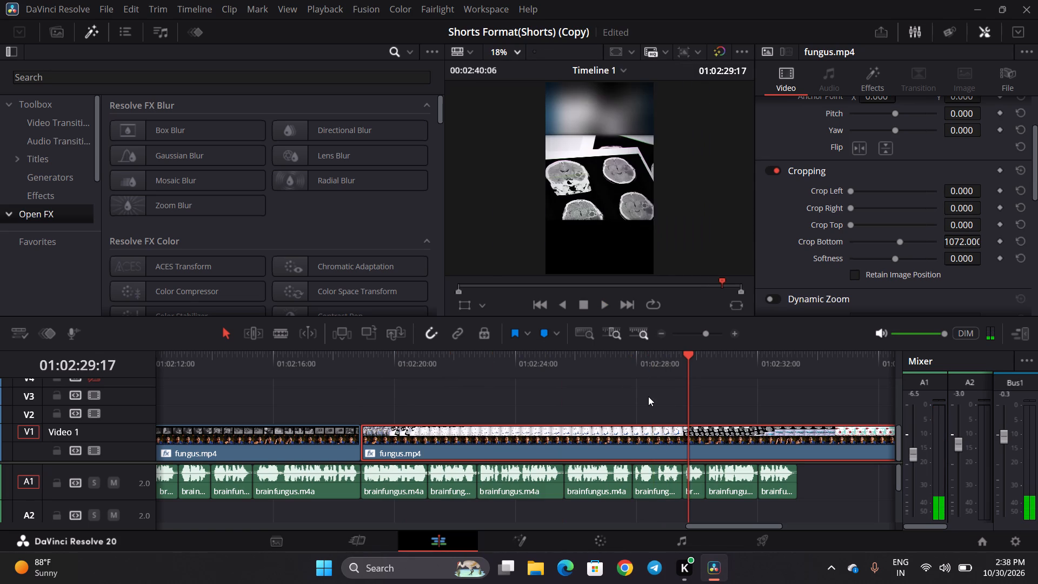
key("space")
Cut out and delete the section of the last fungus.mp4 clip on V1 from 01:02:30:08 to about 01:02:36:21.
scroll(648, 396, "left", 1)
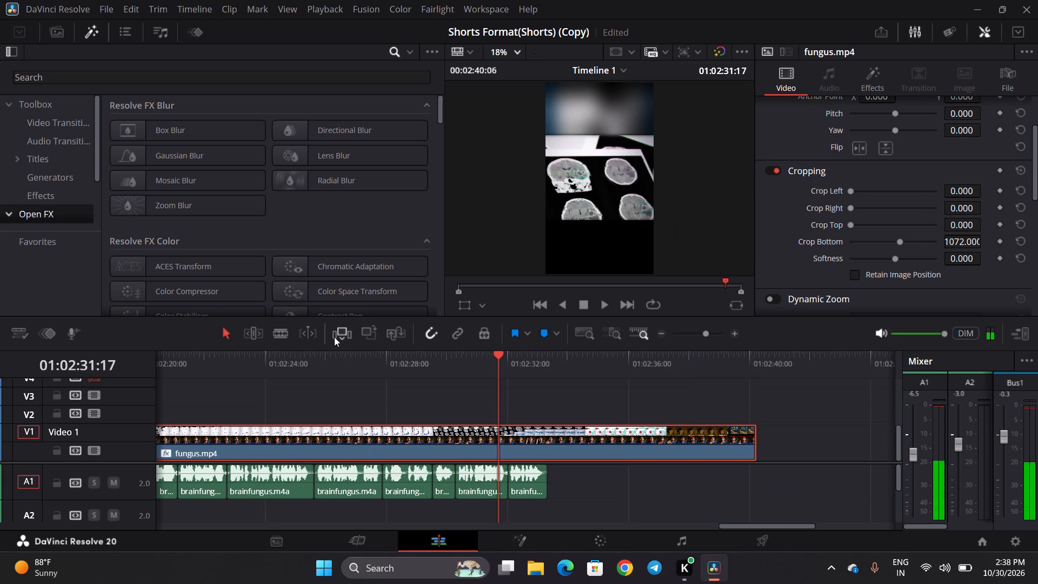
left_click(277, 333)
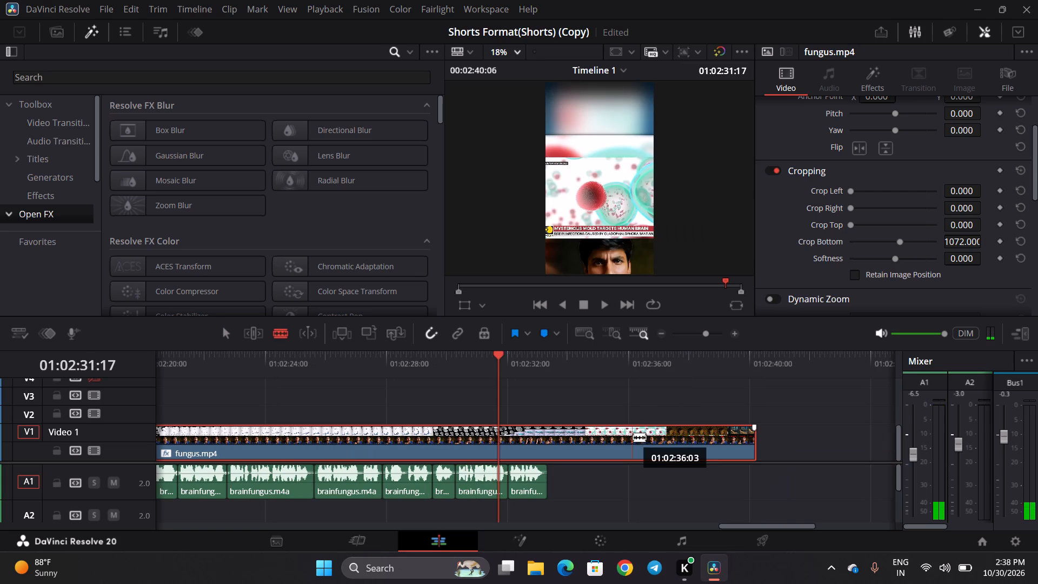
left_click(663, 450)
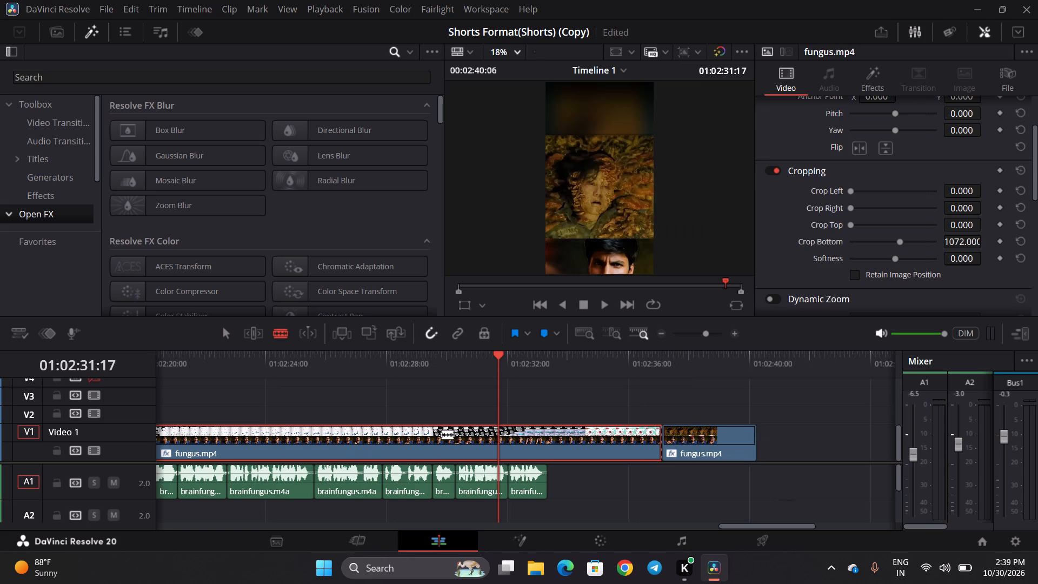
left_click(441, 368)
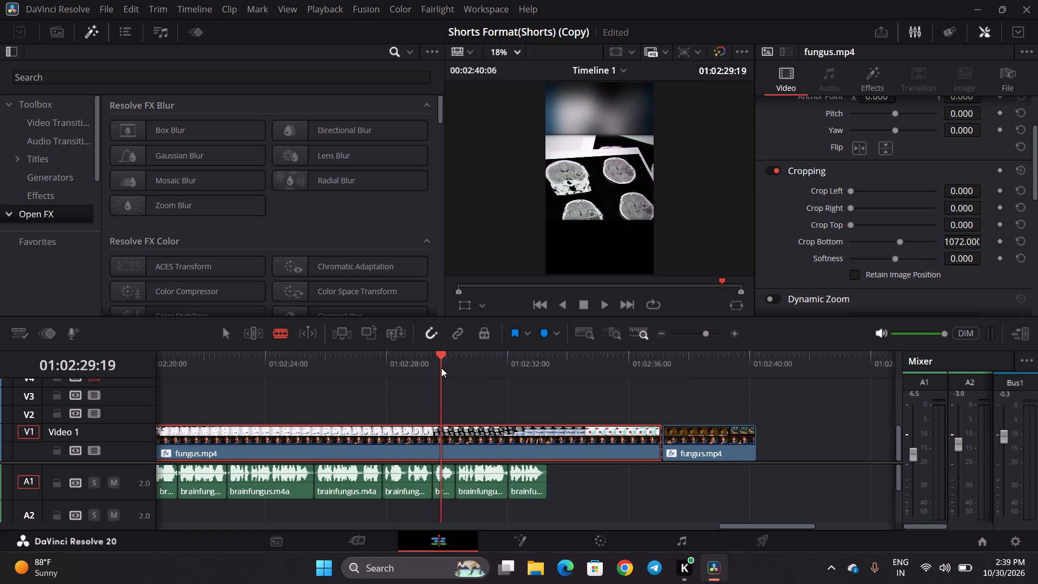
left_click(441, 368)
key("space")
key("space")
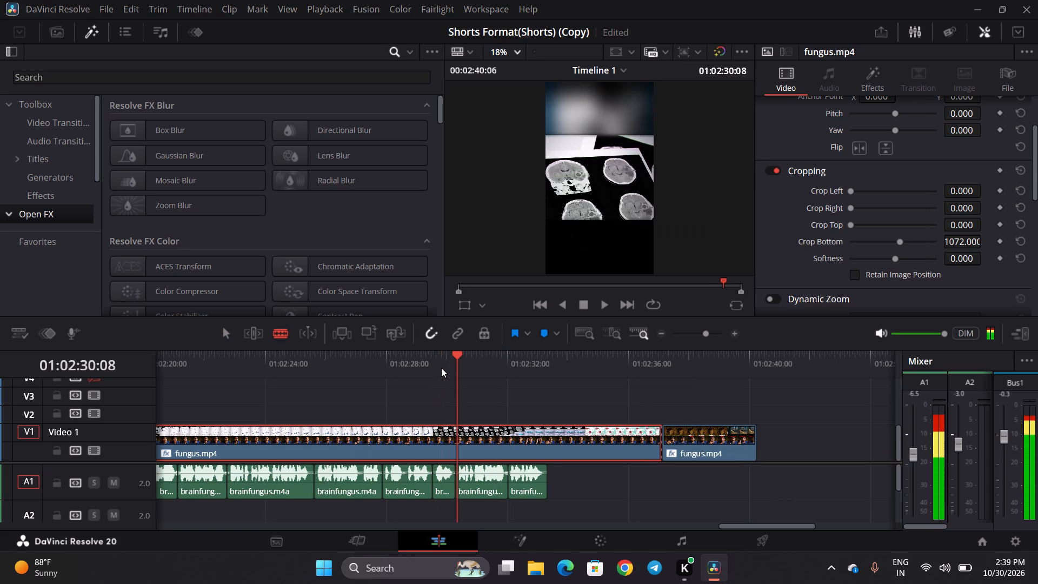
left_click(459, 446)
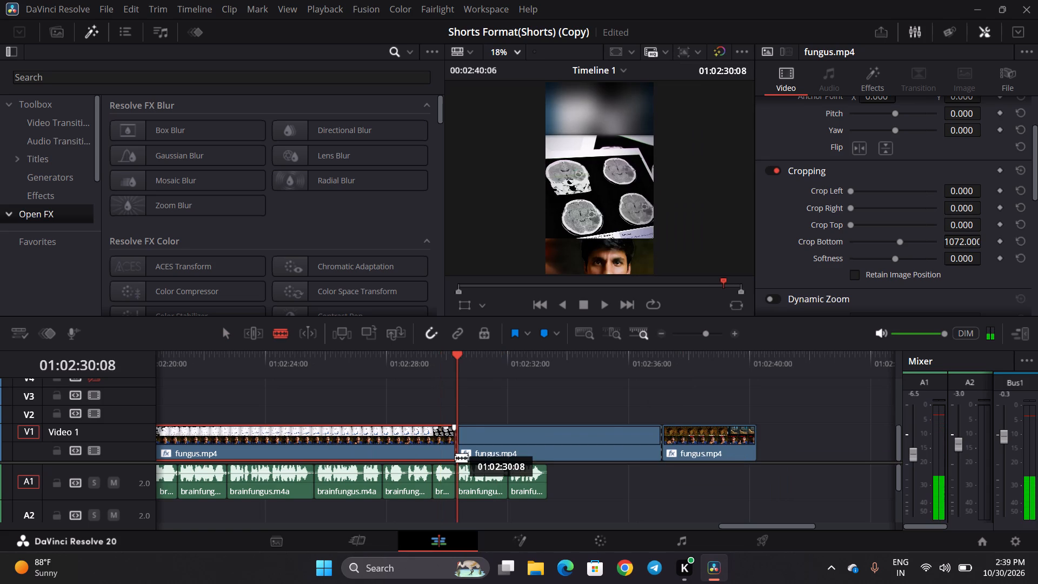
left_click(223, 333)
left_click(516, 439)
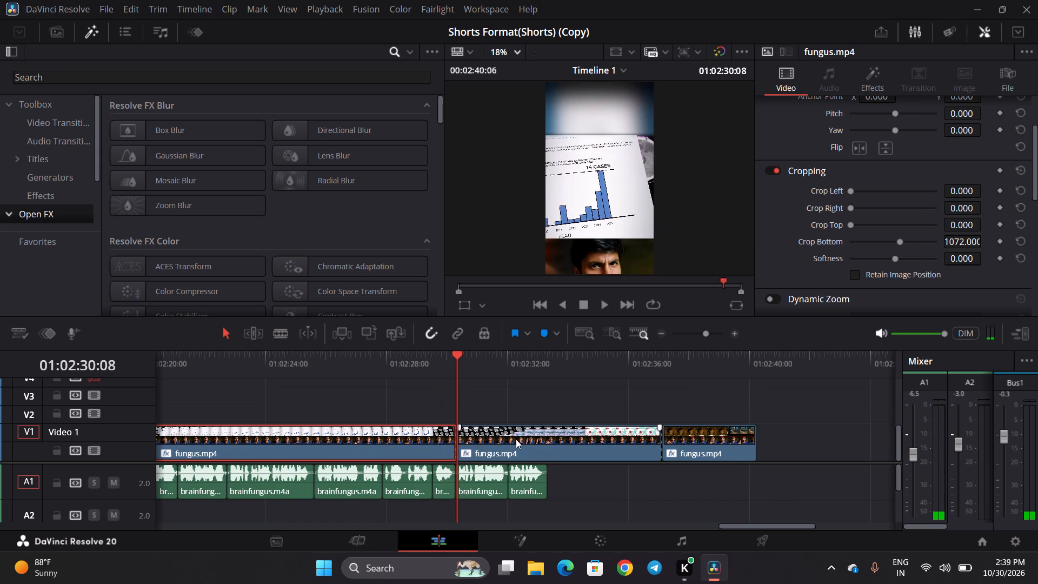
key("BackSpace")
Move the last fungus.mp4 clip on V1 earlier so that it ends with the narration at about 01:02:33:08.
left_click_drag(704, 448, 686, 449)
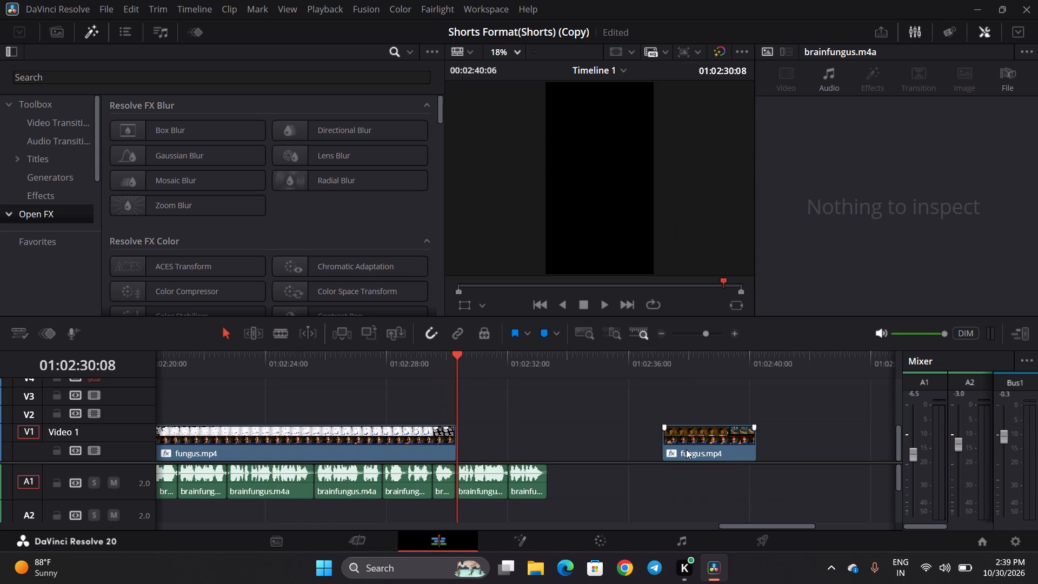
left_click_drag(686, 449, 490, 449)
left_click(569, 442)
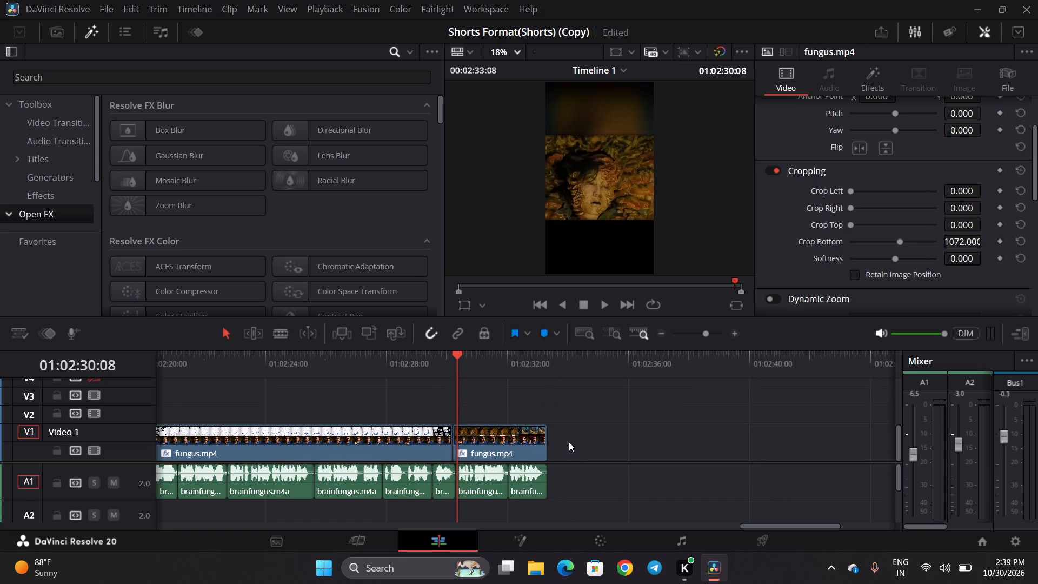
Play the timeline from about 01:02:29 to its end at 01:02:33:08, checking the closing fungus.mp4 shots against the narration.
left_click(418, 360)
key("space")
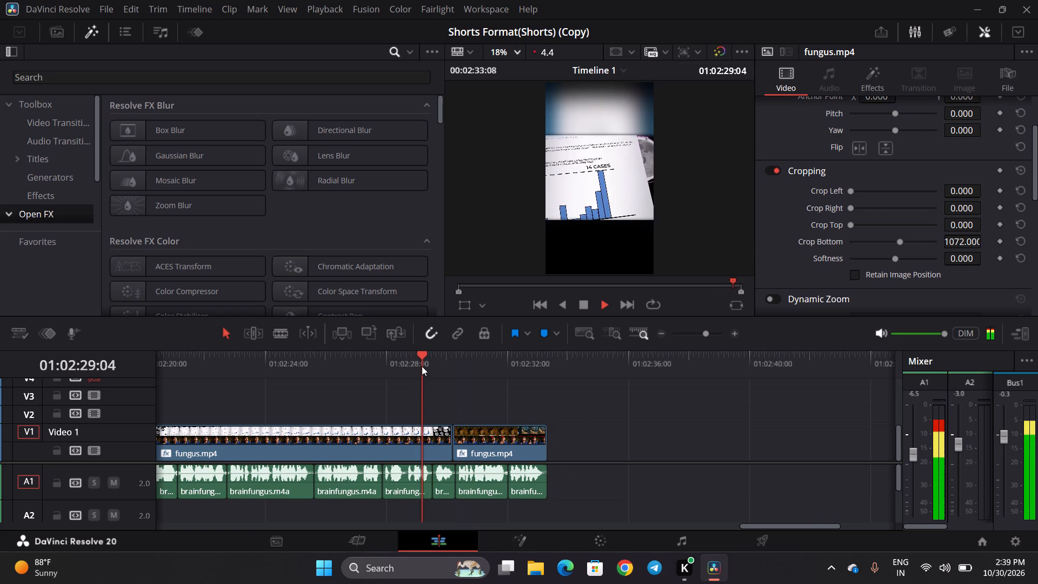
key("space")
key("space")
key("space")
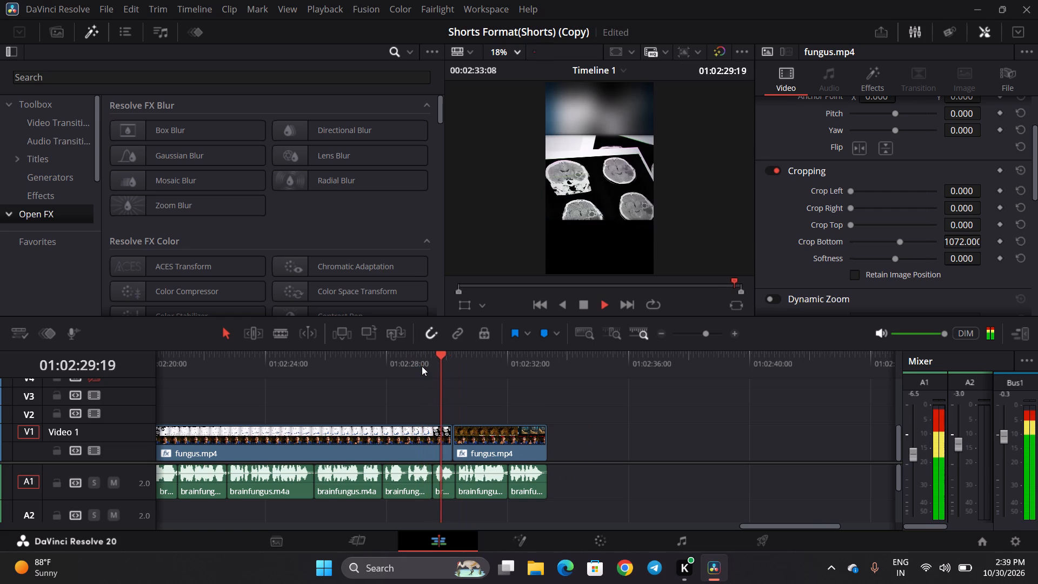
key("space")
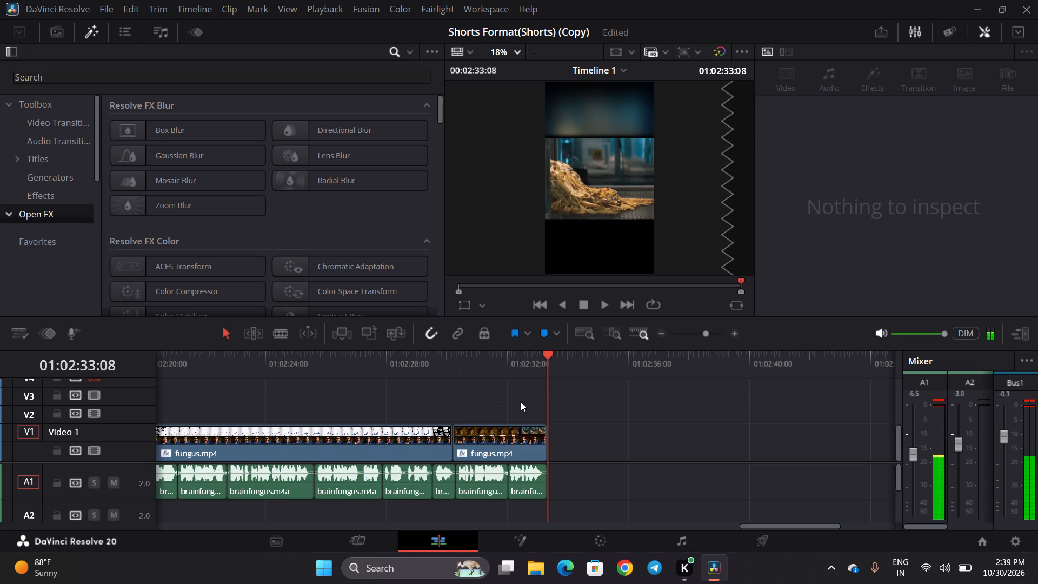
left_click(544, 427)
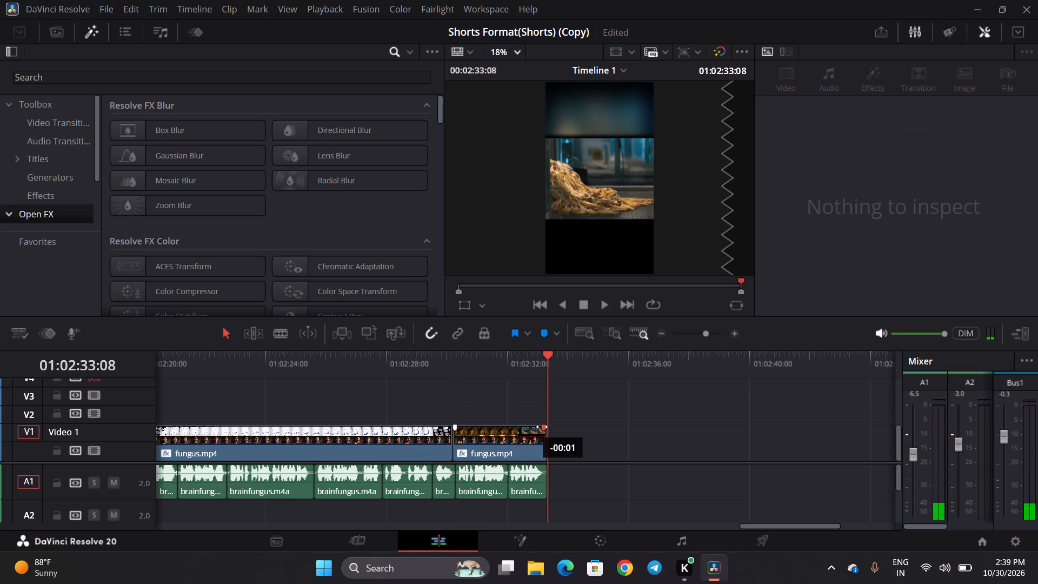
Delete the leftover fungus.mp4 clip on V2 from about 01:01:30 to 01:01:41.
scroll(529, 442, "right", 5)
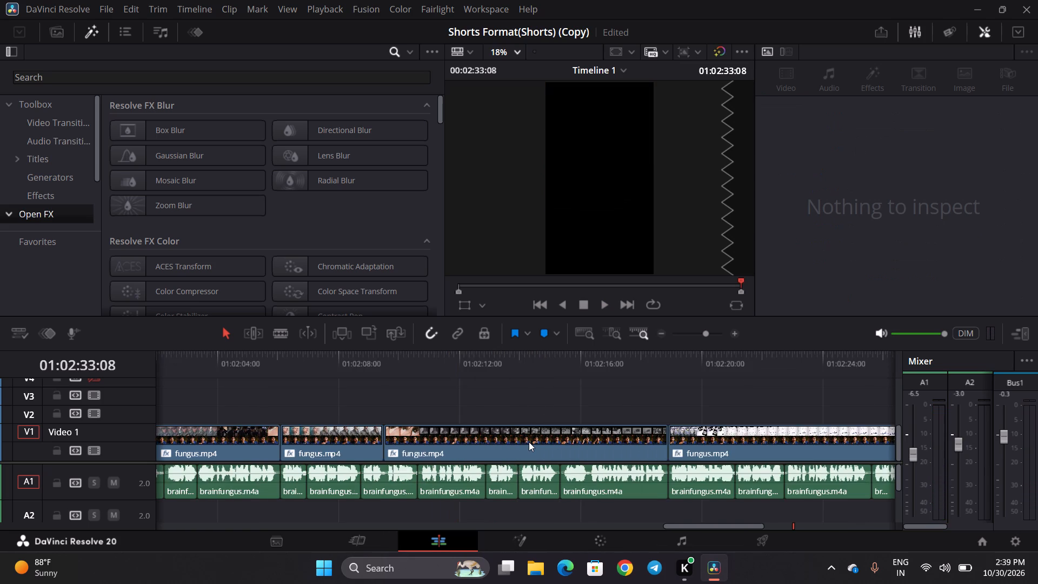
scroll(529, 442, "right", 3)
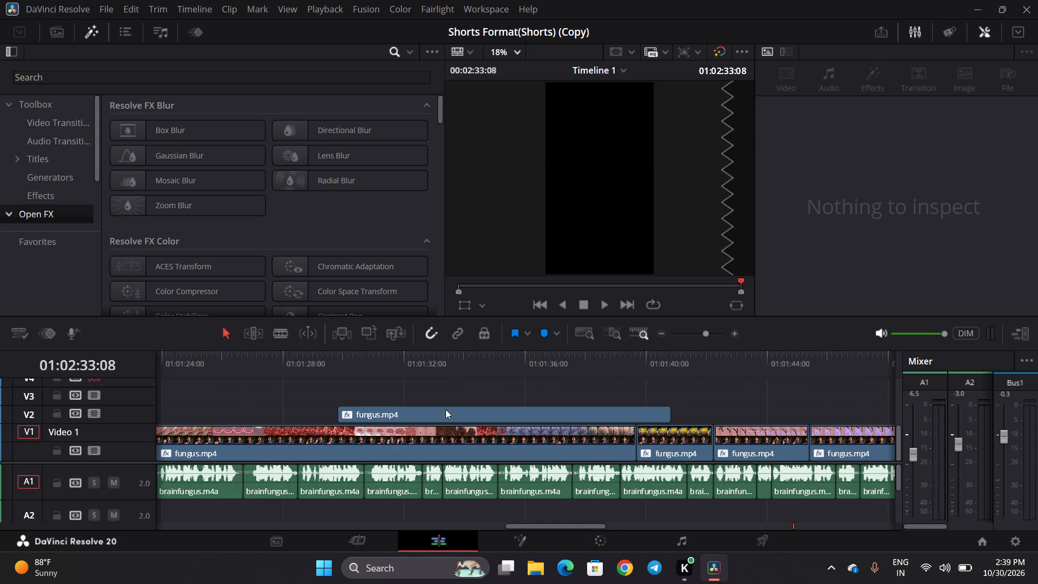
left_click(445, 409)
key("BackSpace")
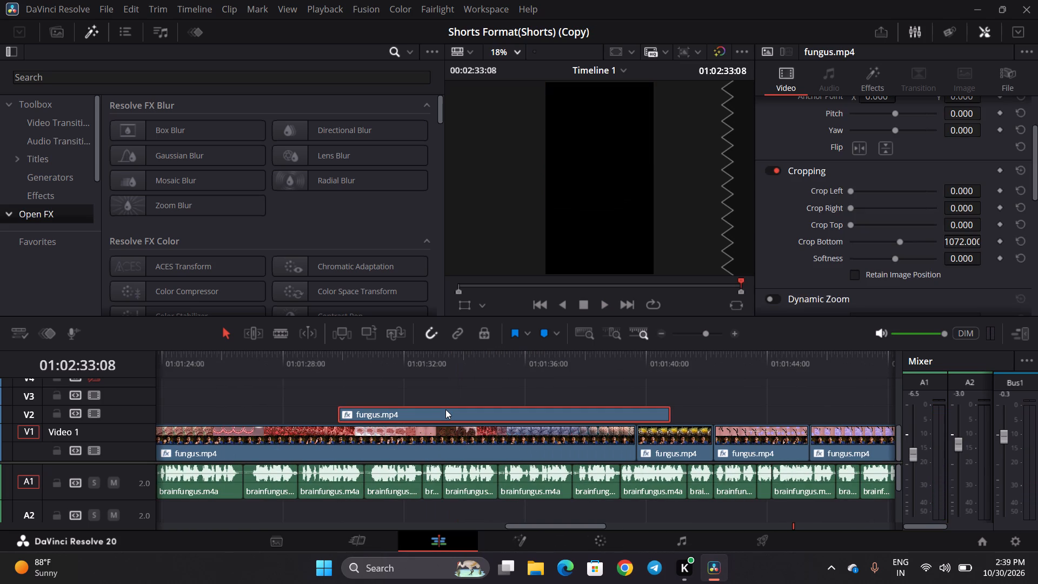
Select and delete the leftover items on the tracks above the fungus.mp4 footage, earlier than 01:01:24.
scroll(445, 409, "right", 6)
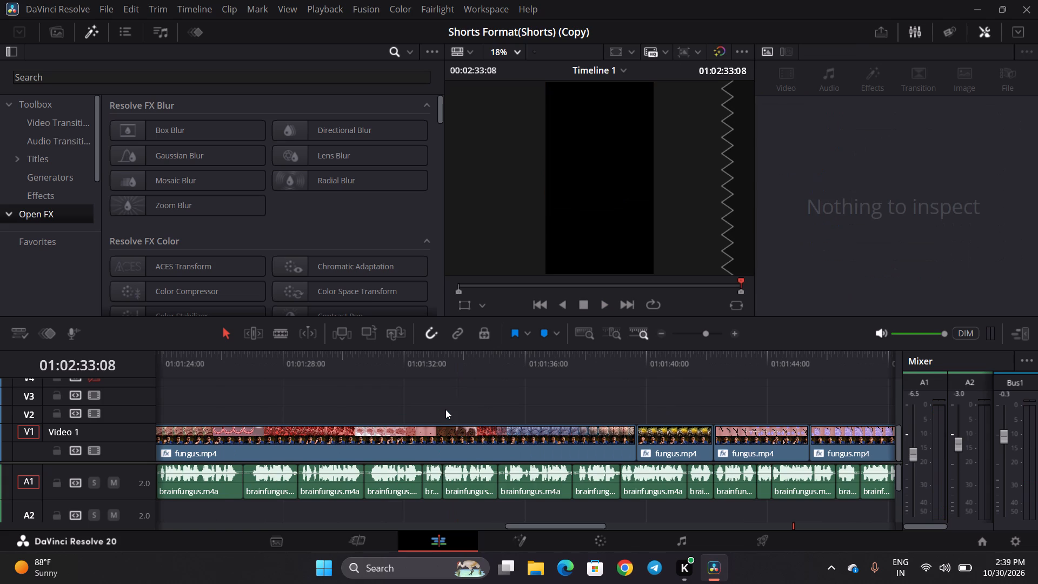
scroll(445, 409, "right", 2)
left_click_drag(496, 381, 580, 411)
key("BackSpace")
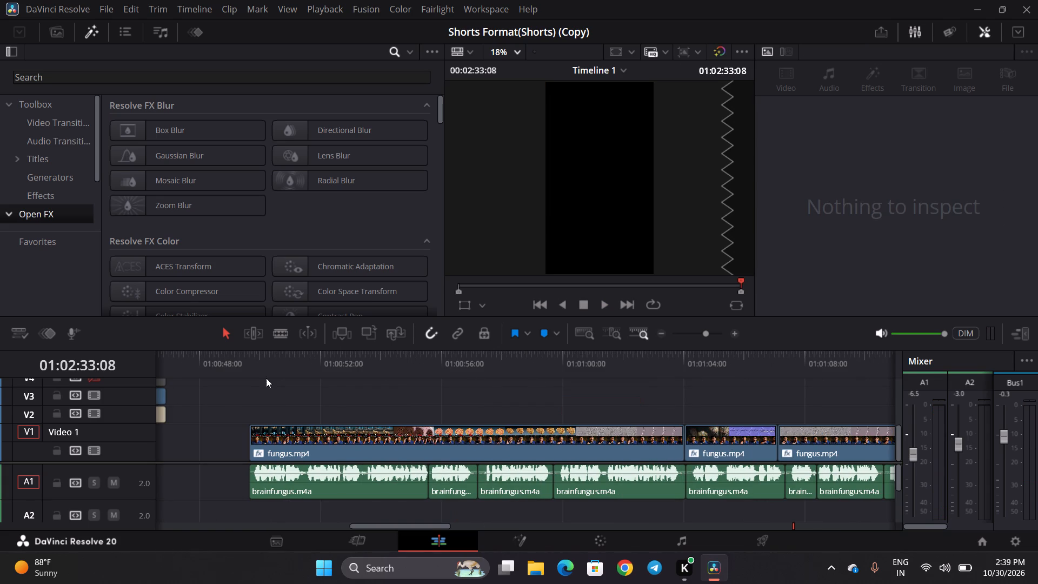
Play the timeline from the first fungus.mp4 clip at 01:00:49:16 to about 01:01:05, checking the footage against the narration.
left_click(245, 374)
key("space")
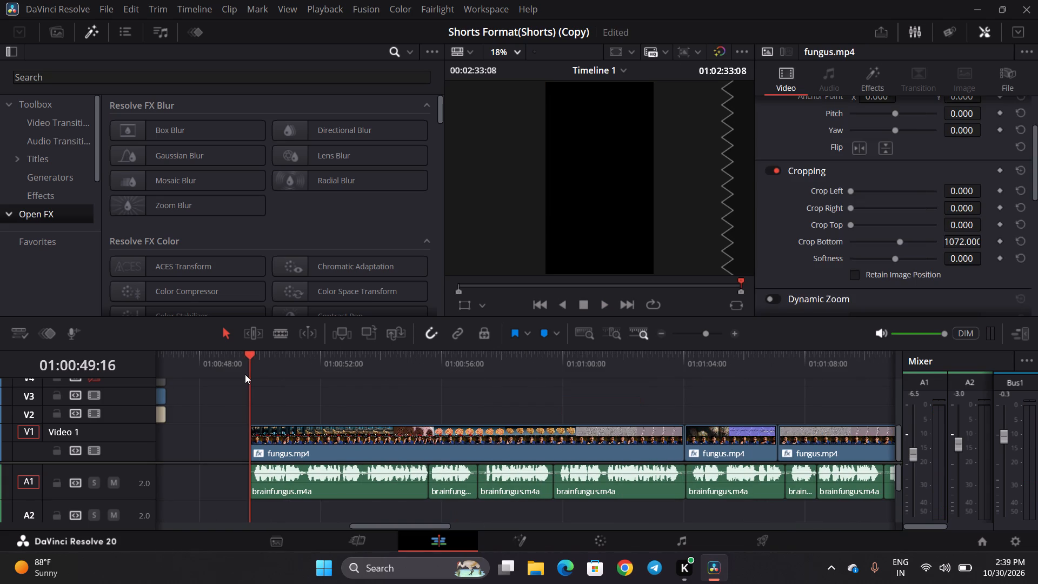
key("space")
key("space")
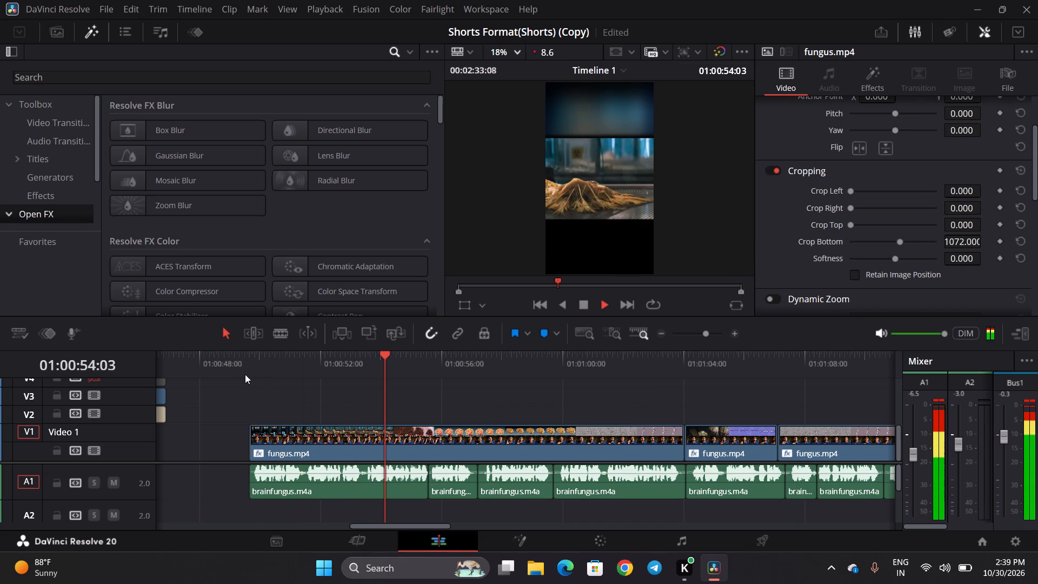
key("space")
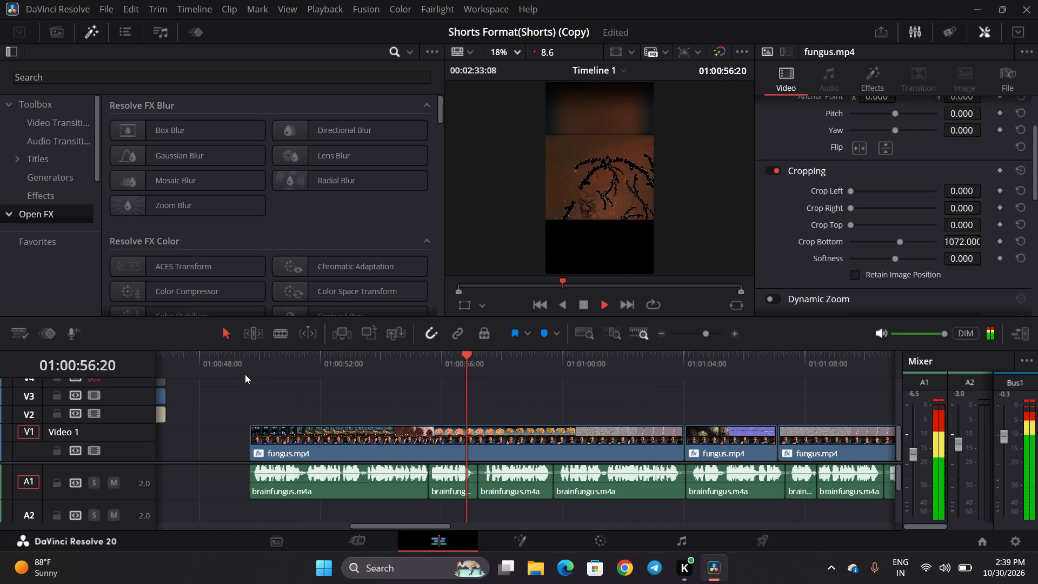
key("space")
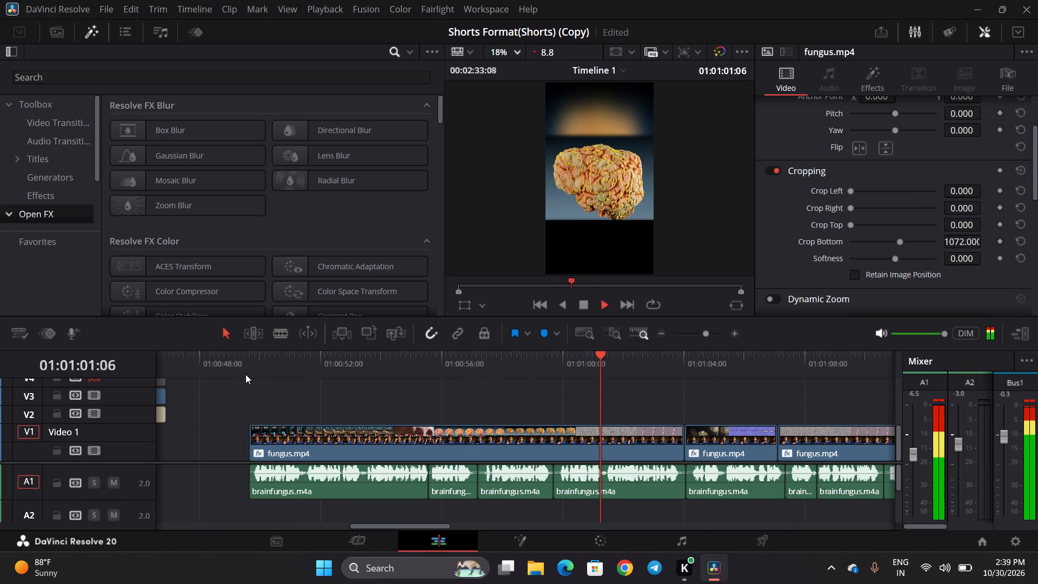
Select all fungus.mp4 clips on V1 with the brainfungus.m4a narration on A1 and move them together to the timeline start at 01:00:00:00.
scroll(245, 374, "right", 1)
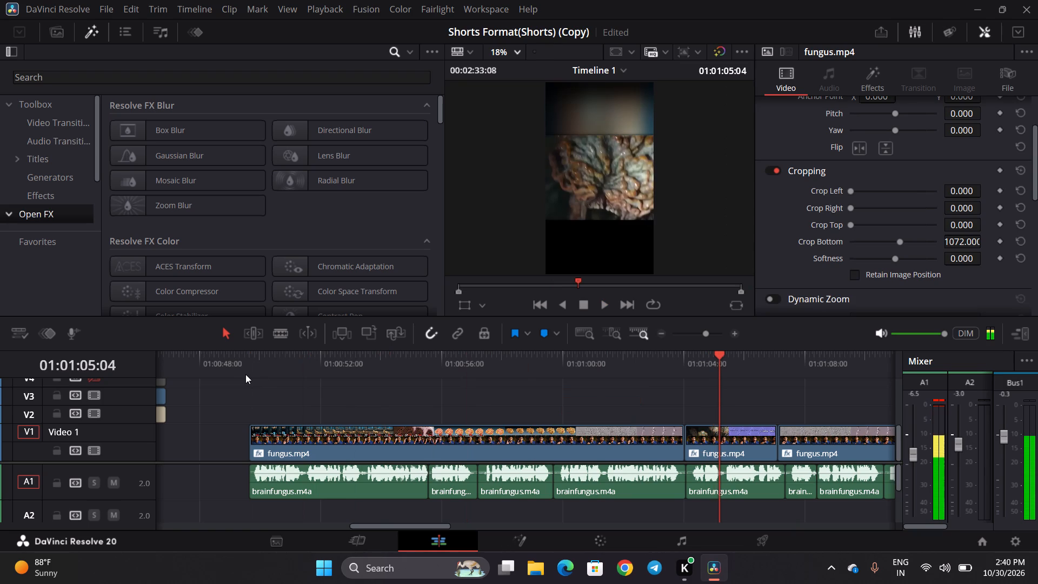
scroll(245, 374, "right", 1)
scroll(360, 417, "right", 4)
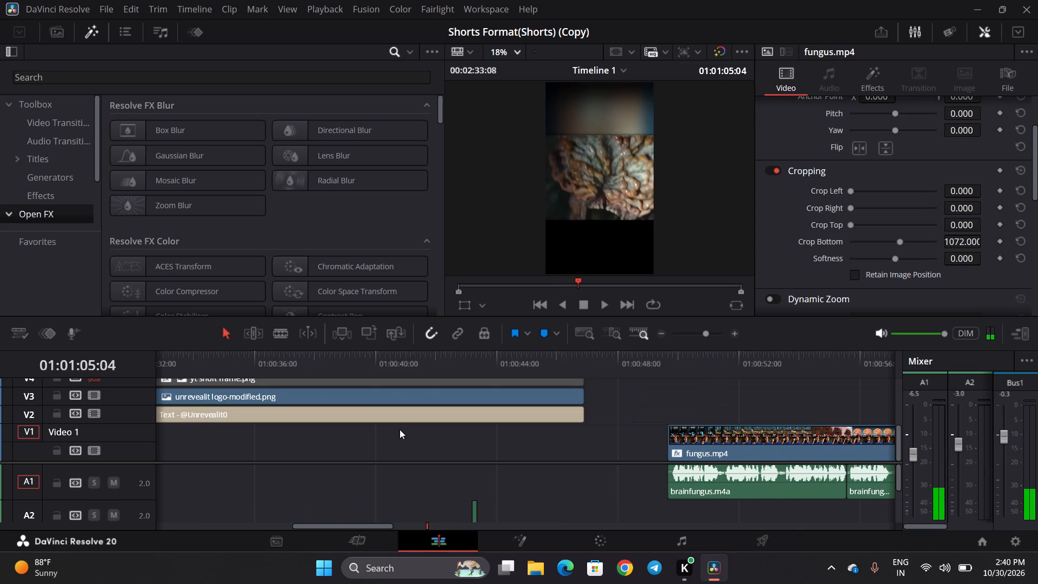
scroll(400, 429, "right", 5)
scroll(400, 429, "left", 4)
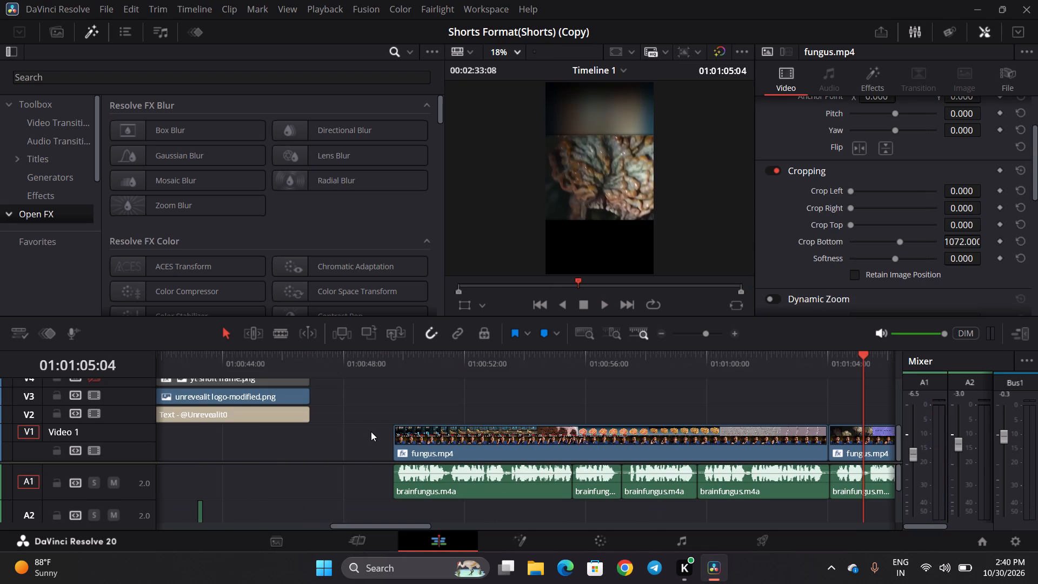
left_click_drag(371, 432, 887, 484)
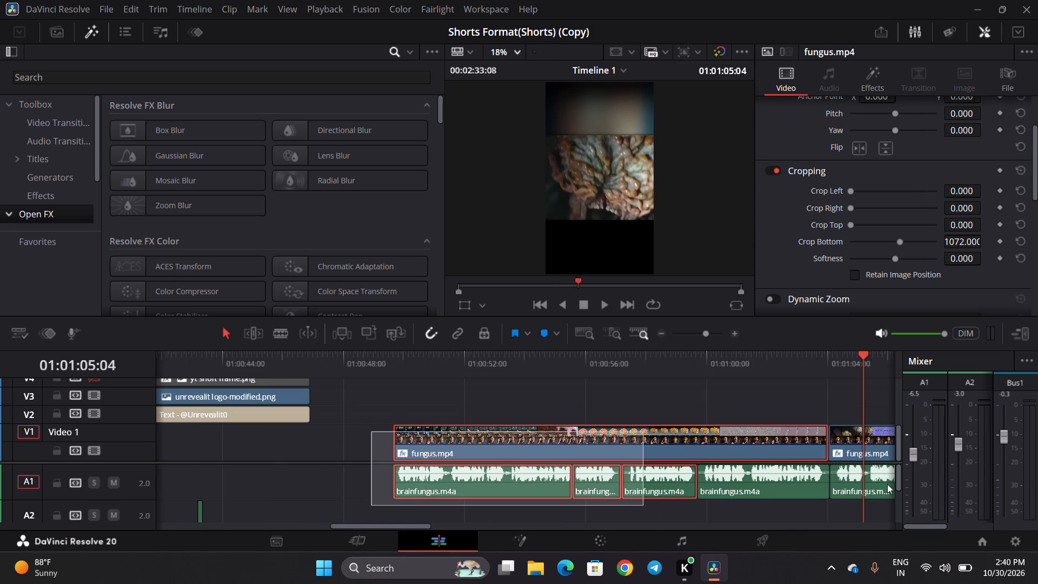
left_click_drag(887, 484, 953, 486)
scroll(597, 455, "right", 3)
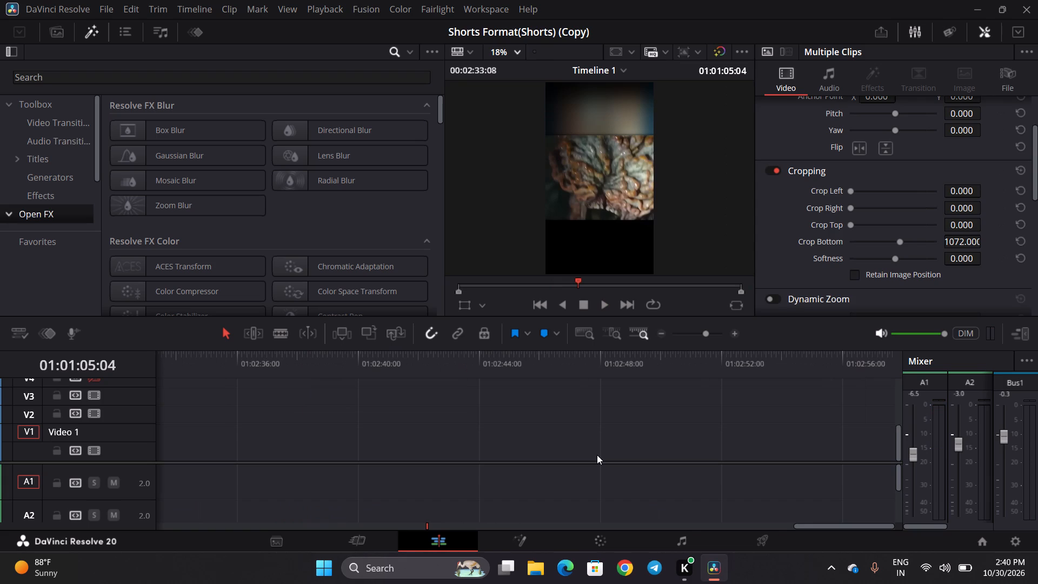
scroll(597, 455, "right", 19)
scroll(597, 455, "right", 3)
scroll(597, 455, "left", 1)
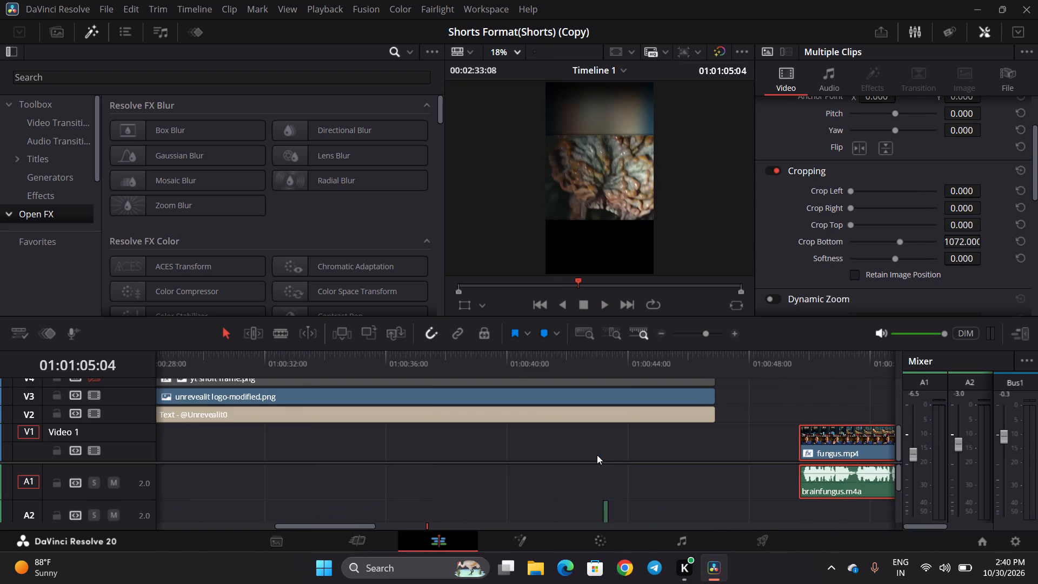
scroll(597, 455, "left", 1)
left_click_drag(739, 490, 552, 475)
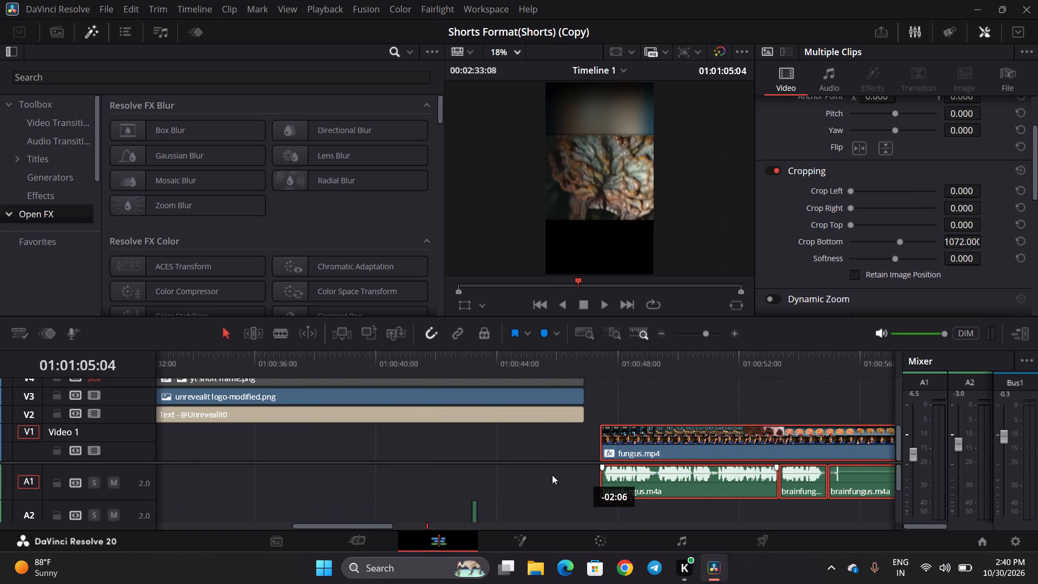
left_click_drag(552, 475, 129, 466)
scroll(242, 476, "right", 2)
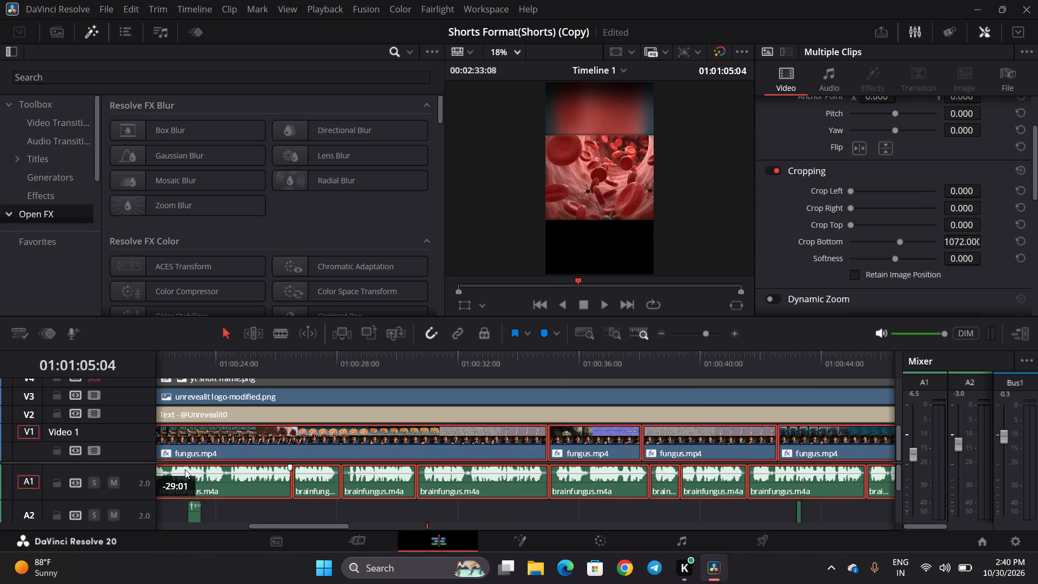
scroll(185, 469, "right", 1)
scroll(602, 474, "right", 1)
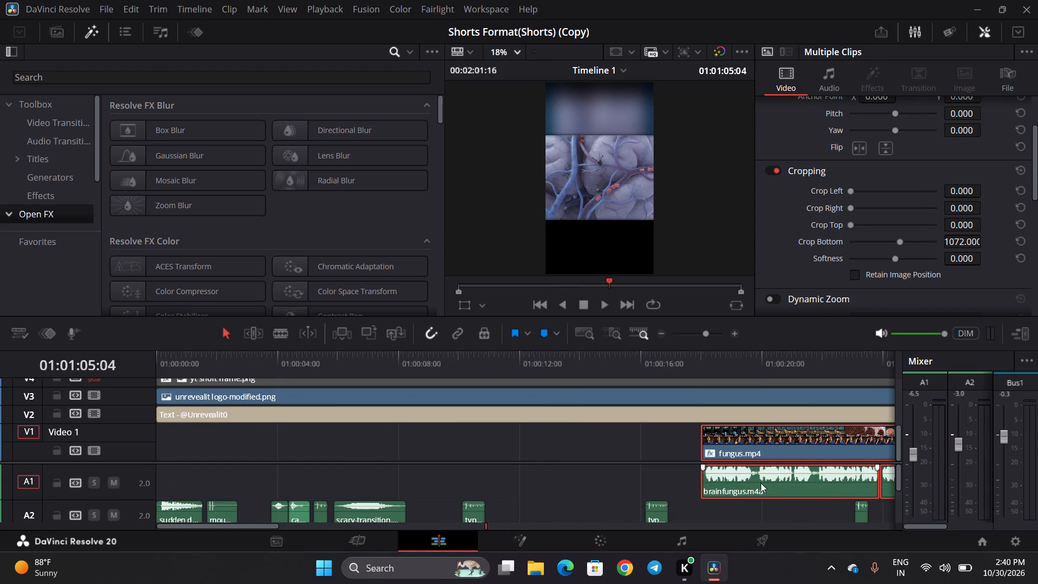
left_click_drag(766, 485, 220, 486)
scroll(266, 482, "right", 2)
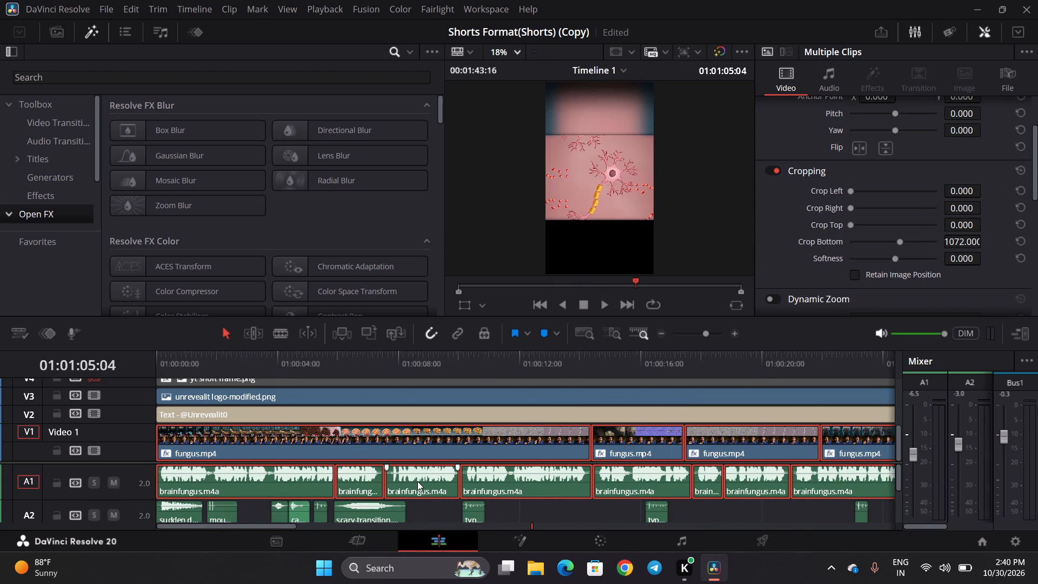
scroll(434, 480, "right", 1)
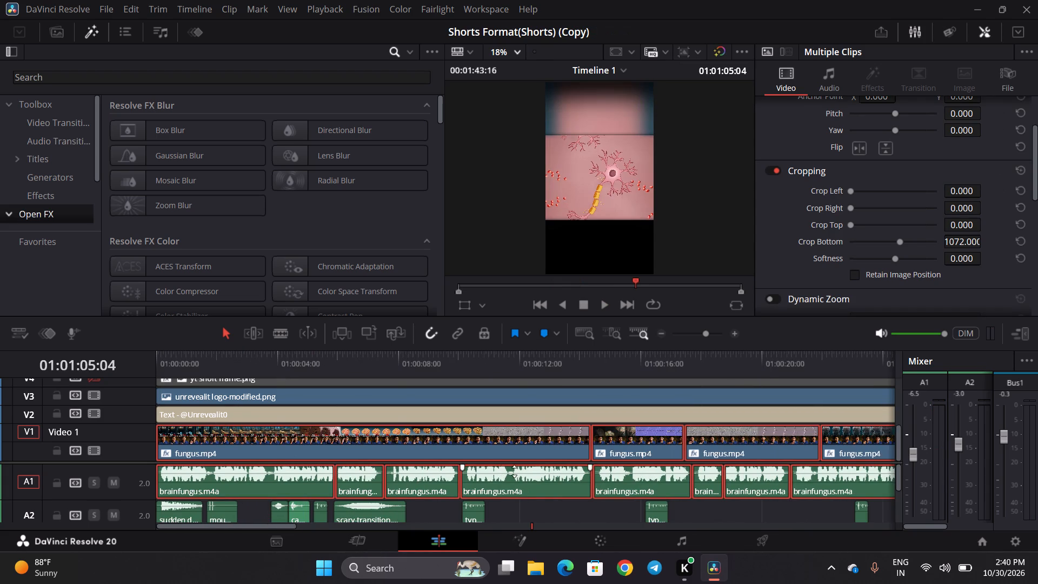
scroll(393, 487, "right", 7)
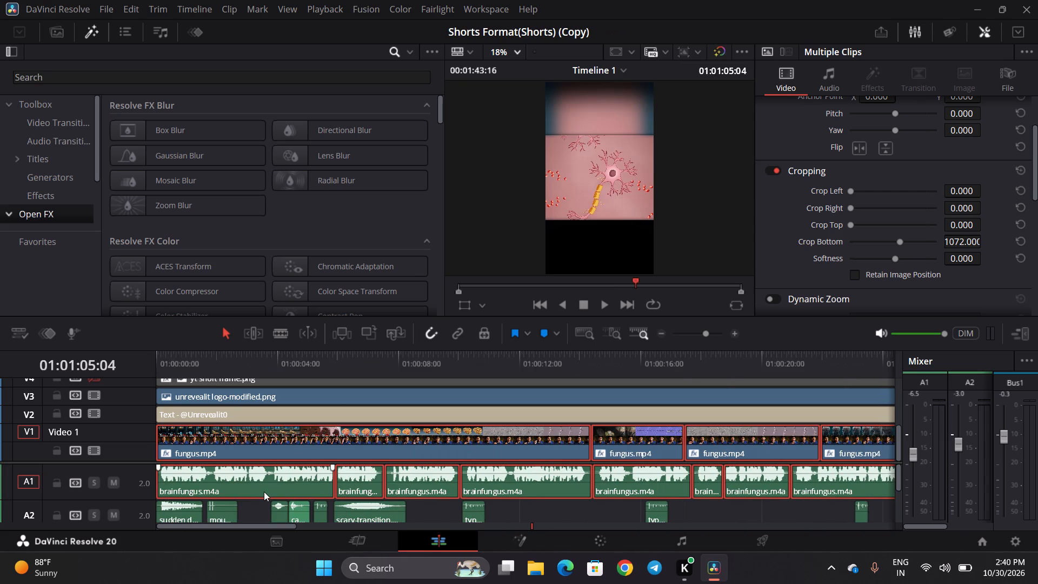
left_click_drag(253, 485, 216, 484)
scroll(394, 481, "left", 6)
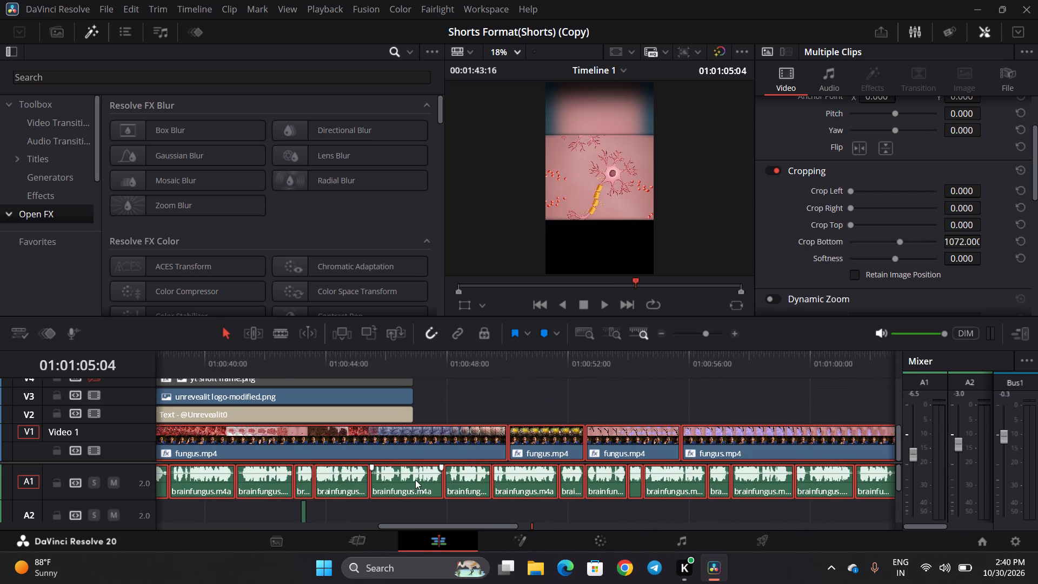
scroll(415, 480, "left", 1)
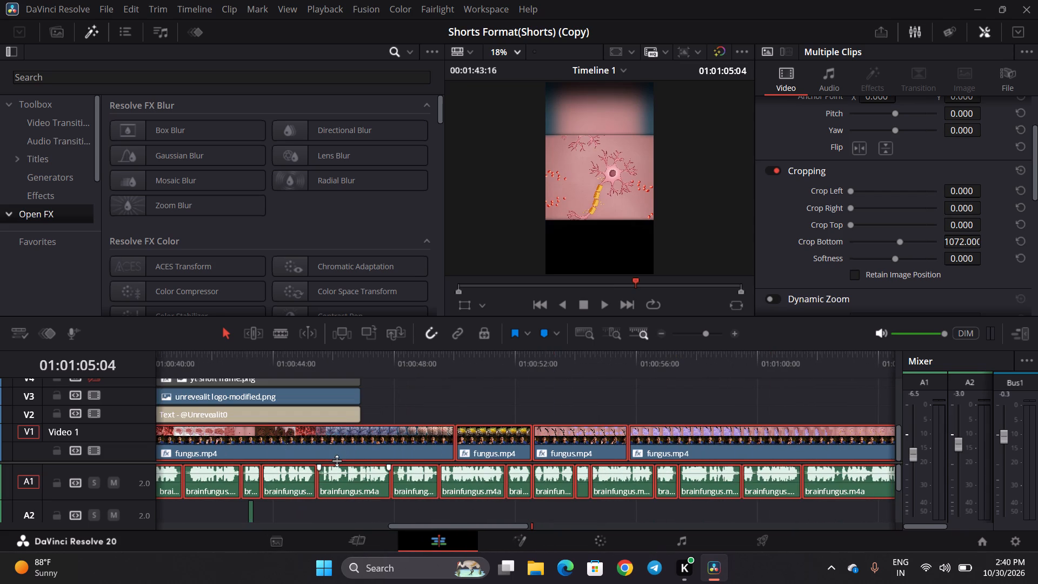
left_click_drag(358, 412, 856, 396)
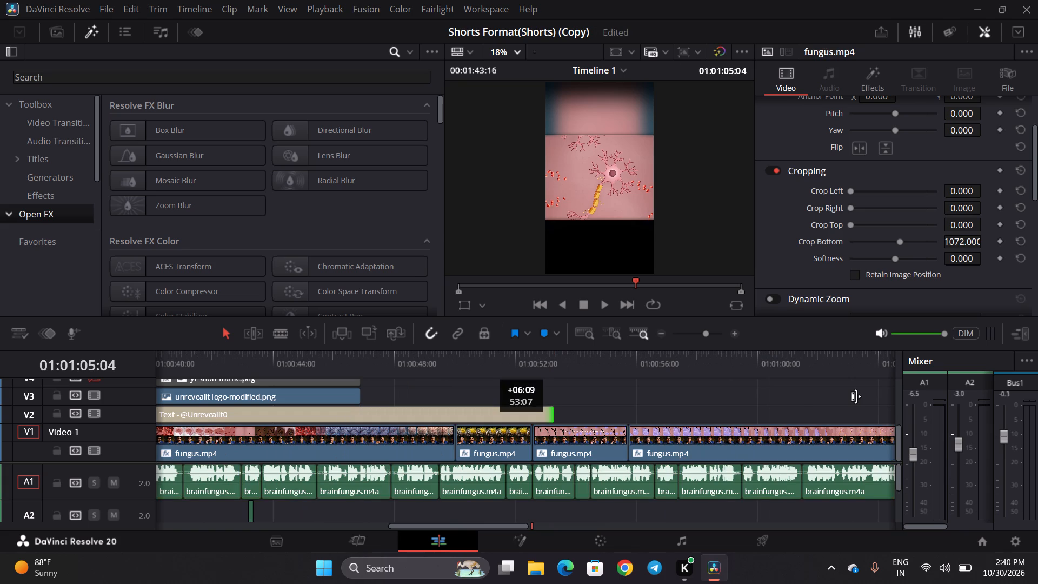
left_click_drag(856, 396, 860, 402)
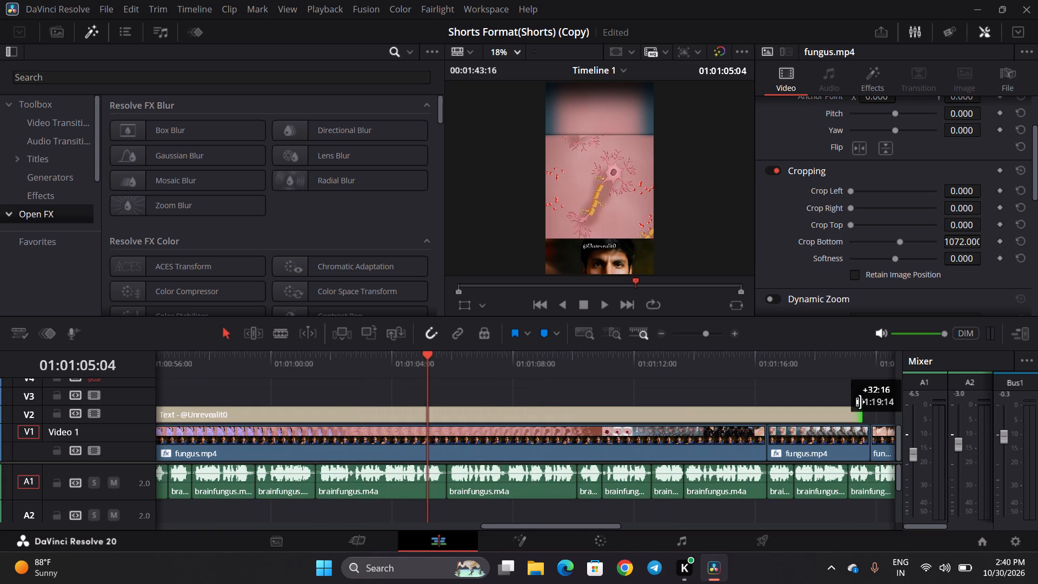
left_click_drag(860, 402, 890, 404)
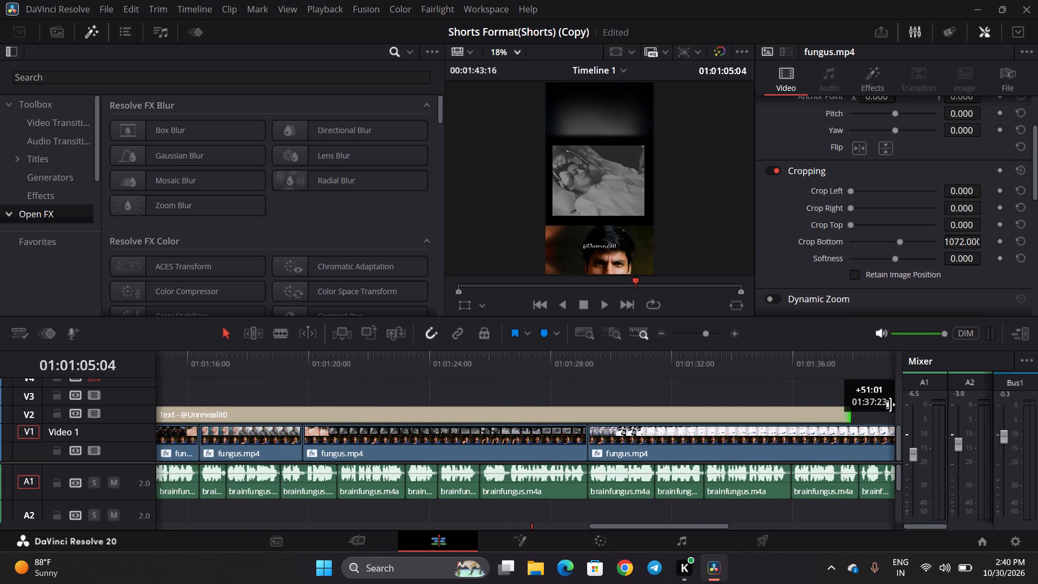
left_click_drag(890, 404, 757, 412)
Extend the end of unrevealit logo-modified.png on V3 to match the footage end at 01:01:43:16.
scroll(477, 433, "right", 2)
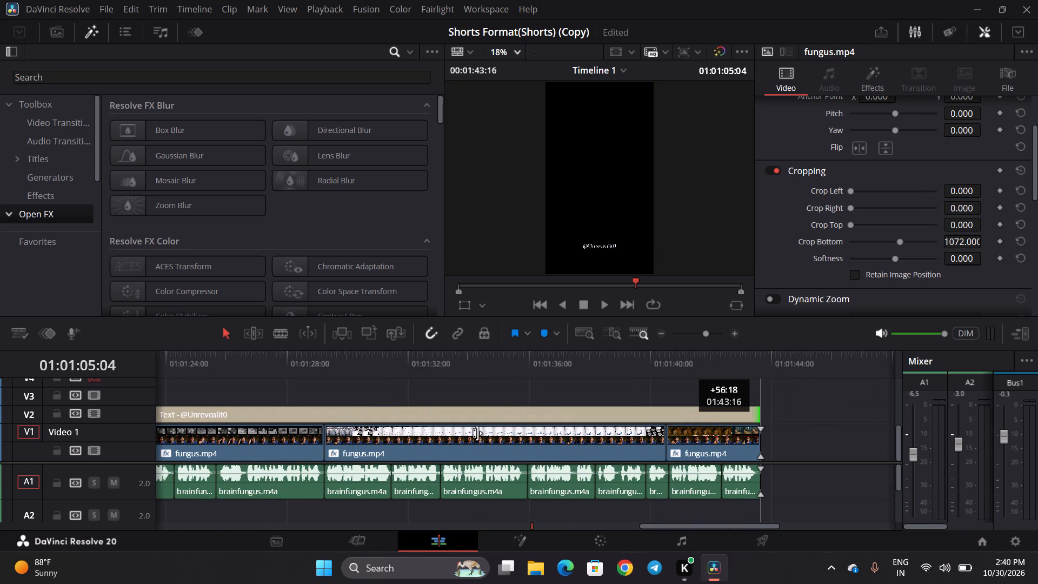
scroll(477, 433, "right", 1)
scroll(388, 429, "right", 4)
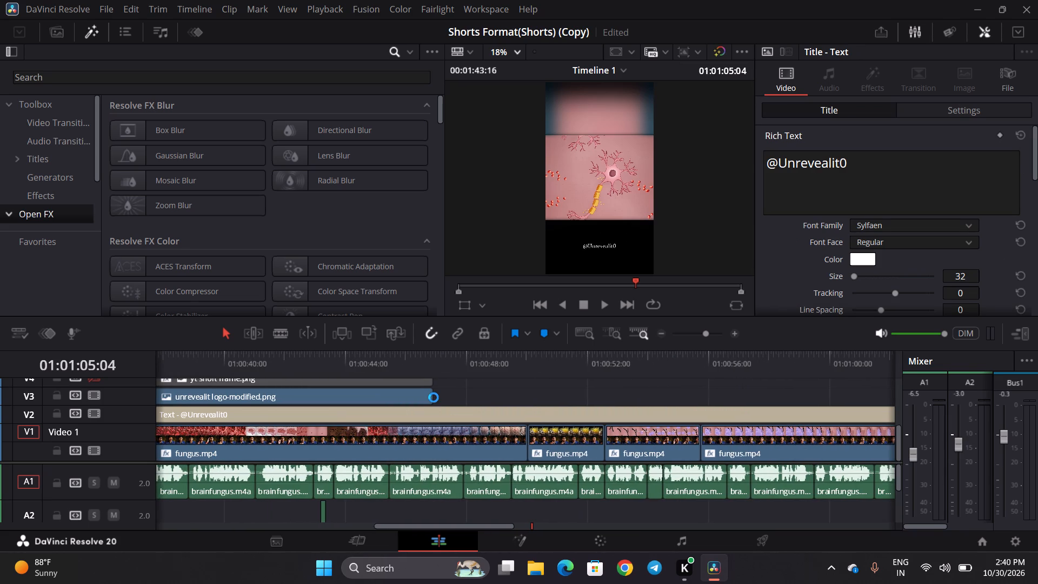
left_click_drag(428, 396, 789, 392)
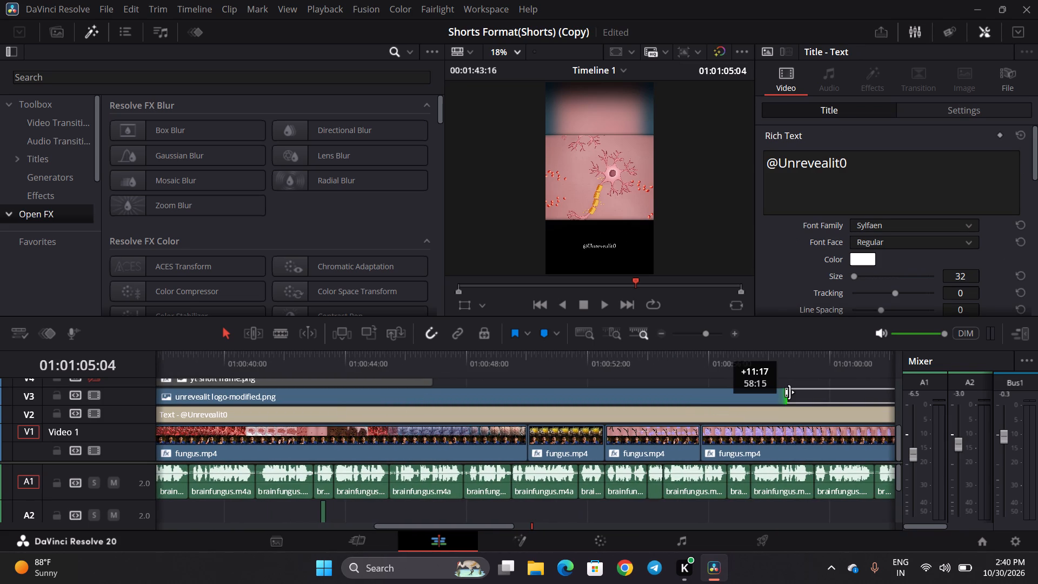
left_click_drag(789, 392, 795, 389)
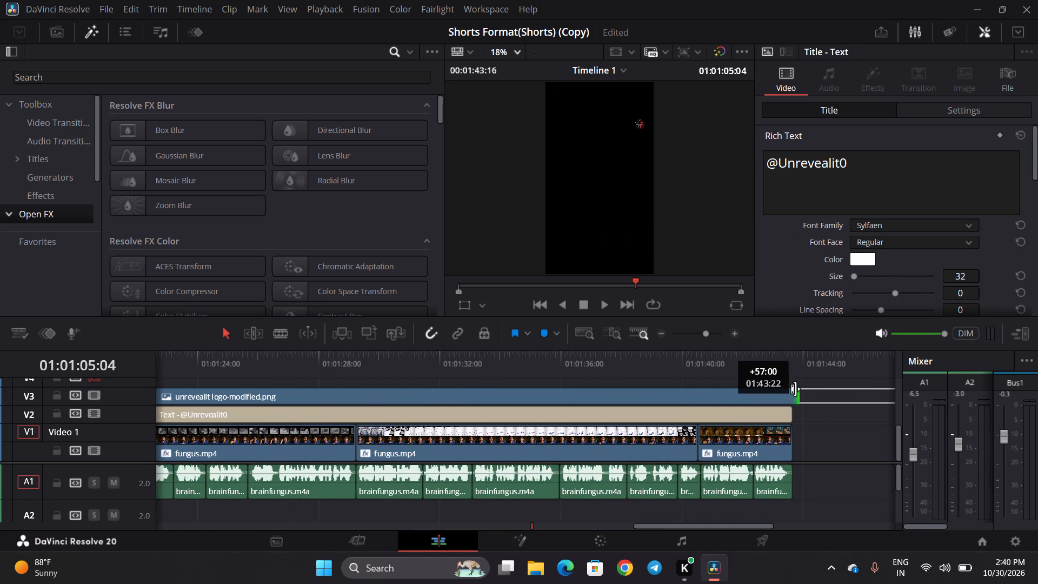
left_click_drag(795, 389, 790, 389)
Enlarge the video track area and extend the Telugu title text on V5 to the footage end, for a duration of 01:43:16.
scroll(527, 397, "right", 2)
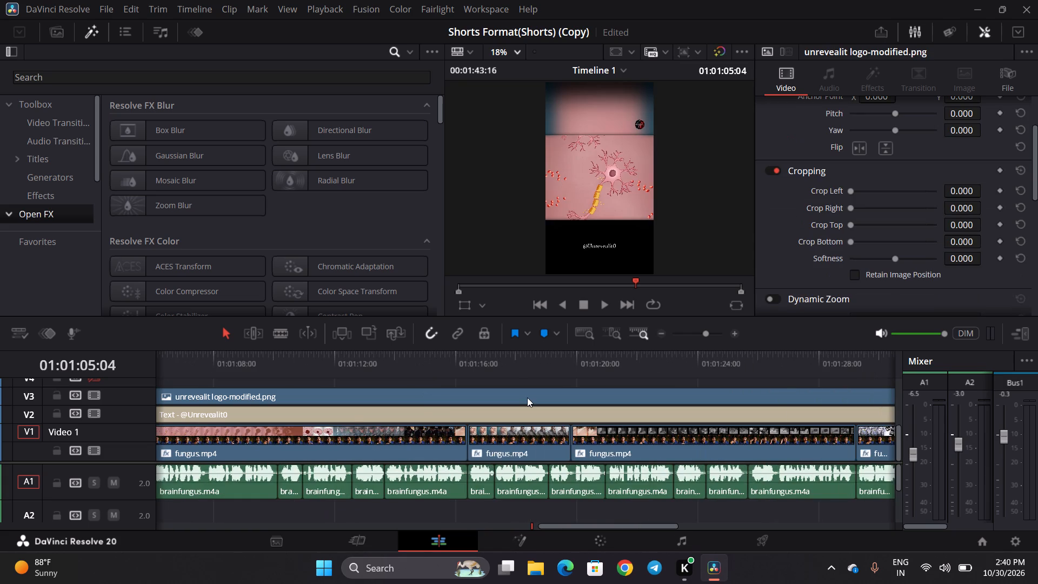
scroll(348, 415, "right", 1)
left_click_drag(145, 462, 143, 475)
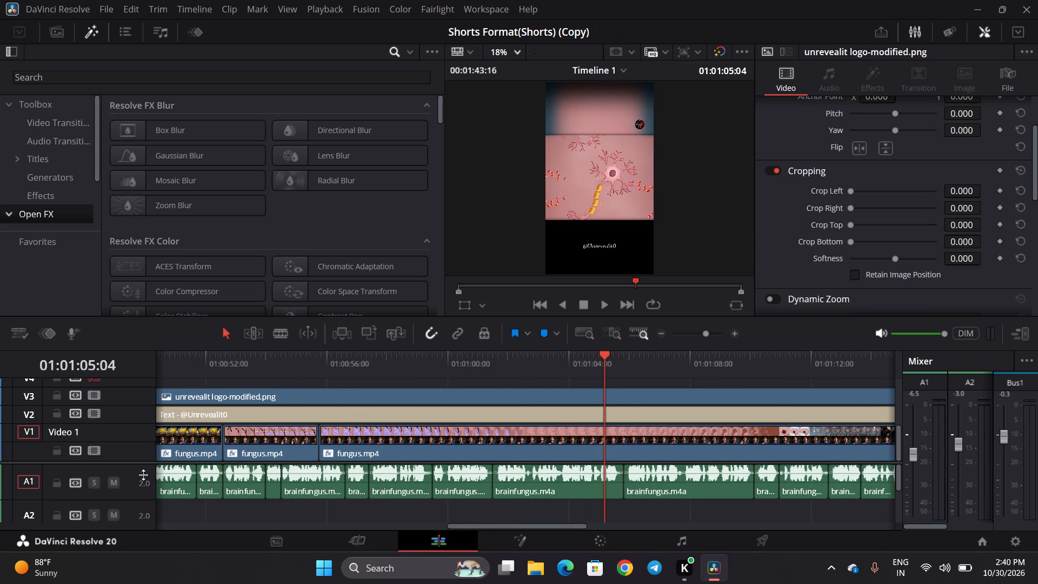
left_click_drag(143, 475, 145, 508)
scroll(195, 425, "right", 4)
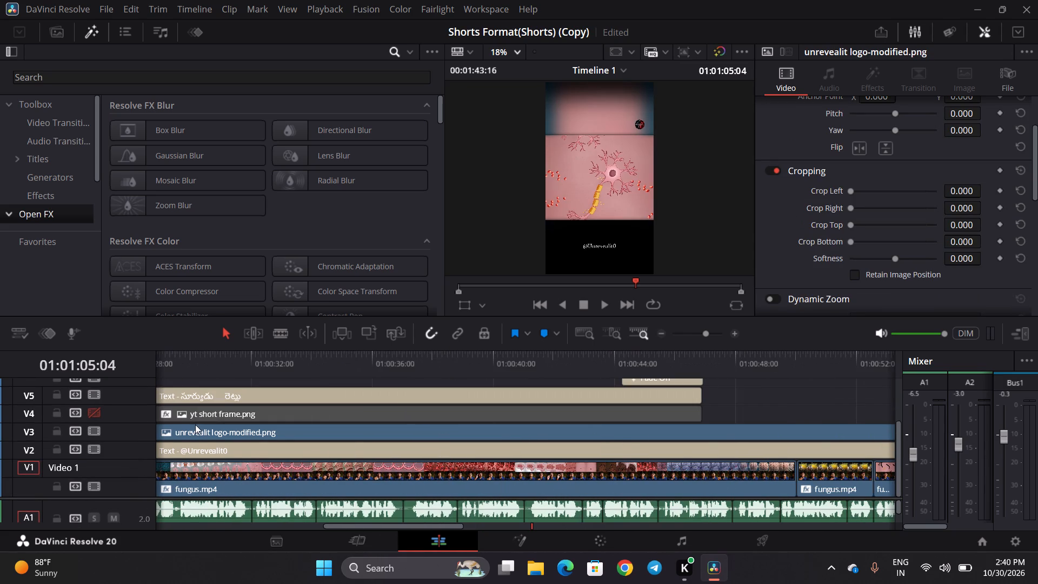
scroll(195, 424, "right", 6)
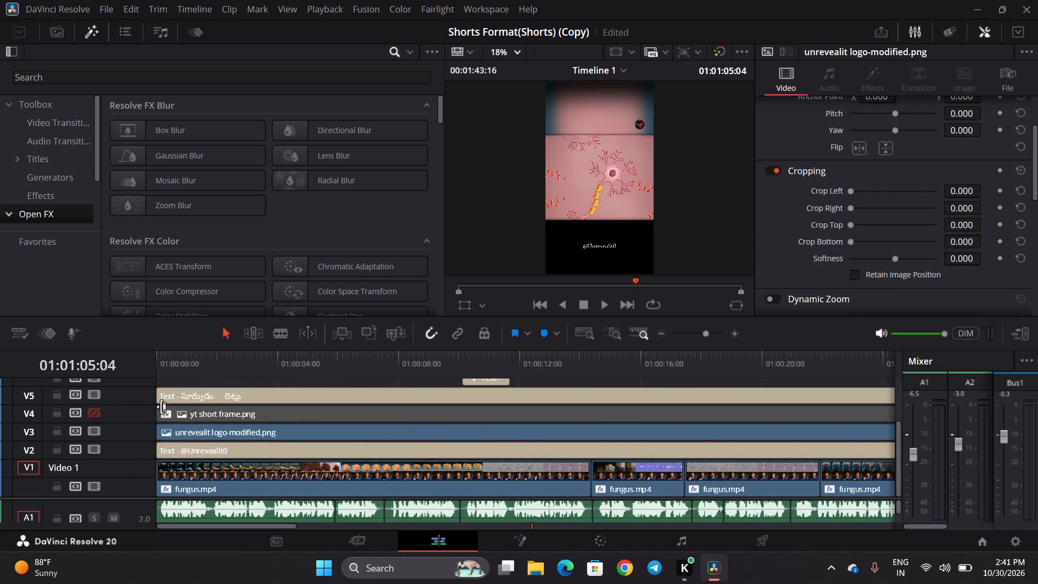
scroll(161, 407, "left", 6)
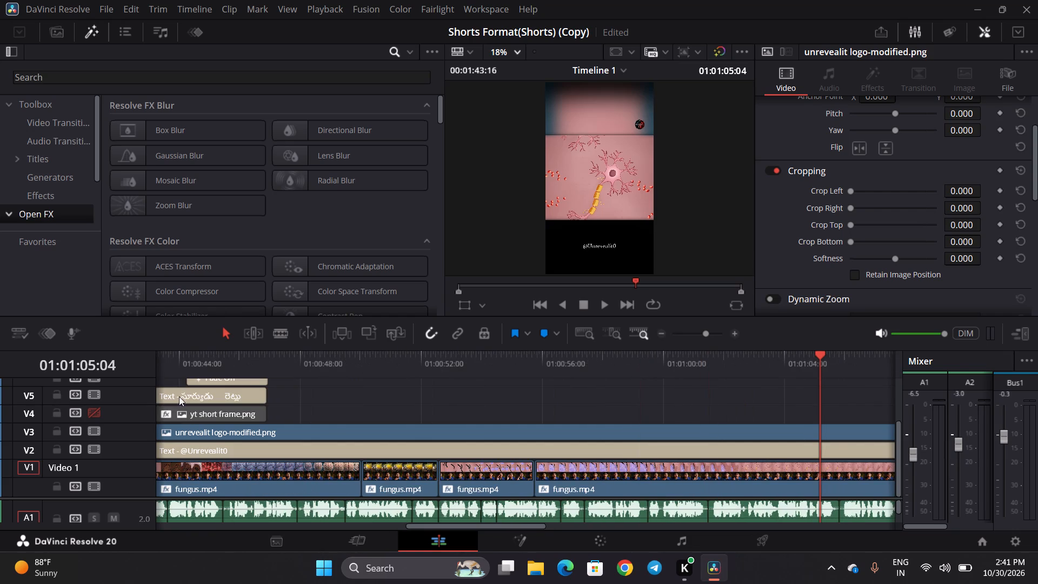
left_click_drag(264, 393, 561, 382)
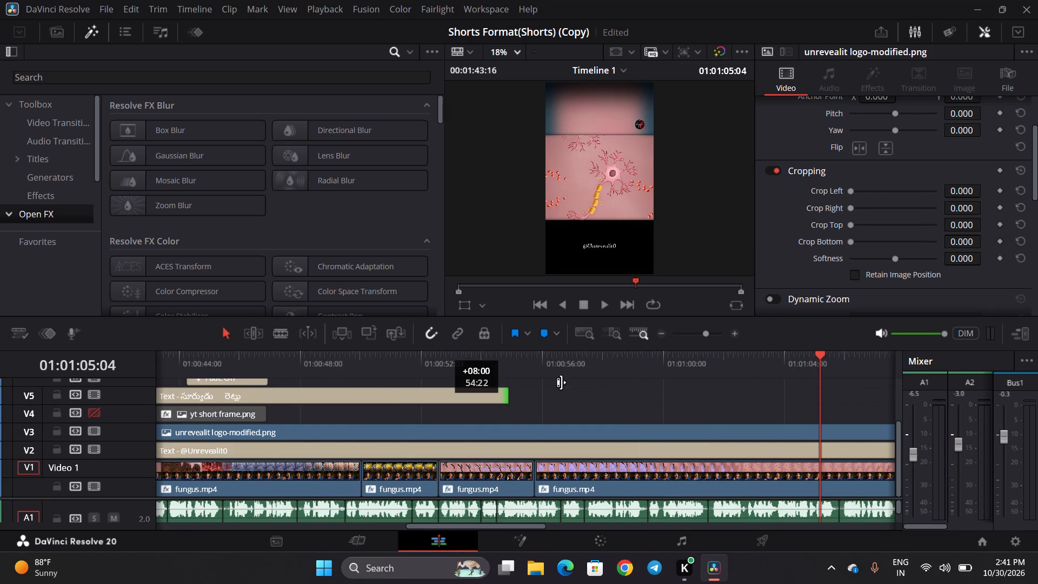
left_click_drag(561, 382, 906, 389)
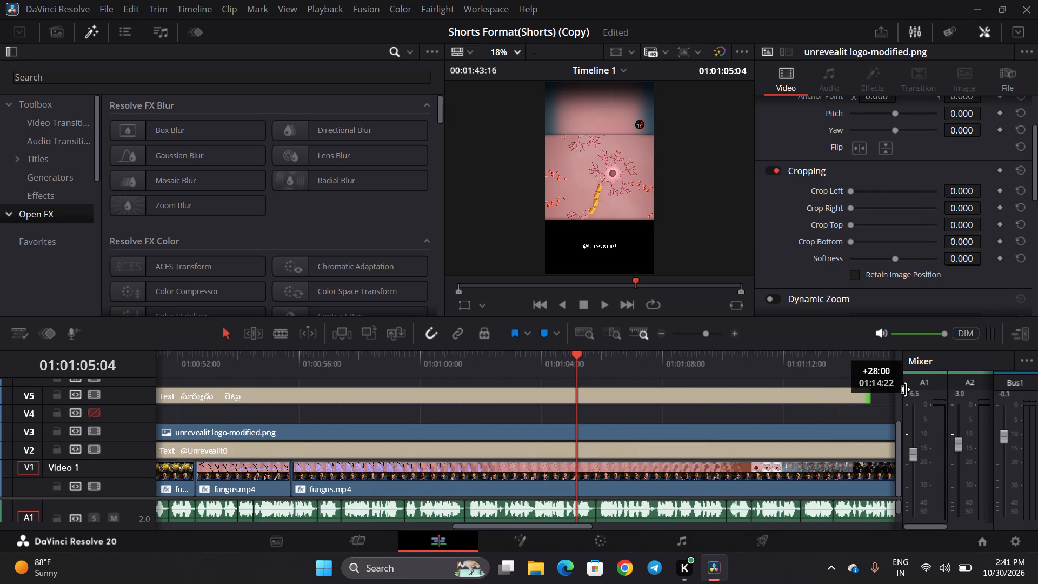
left_click_drag(906, 389, 269, 402)
scroll(263, 402, "right", 1)
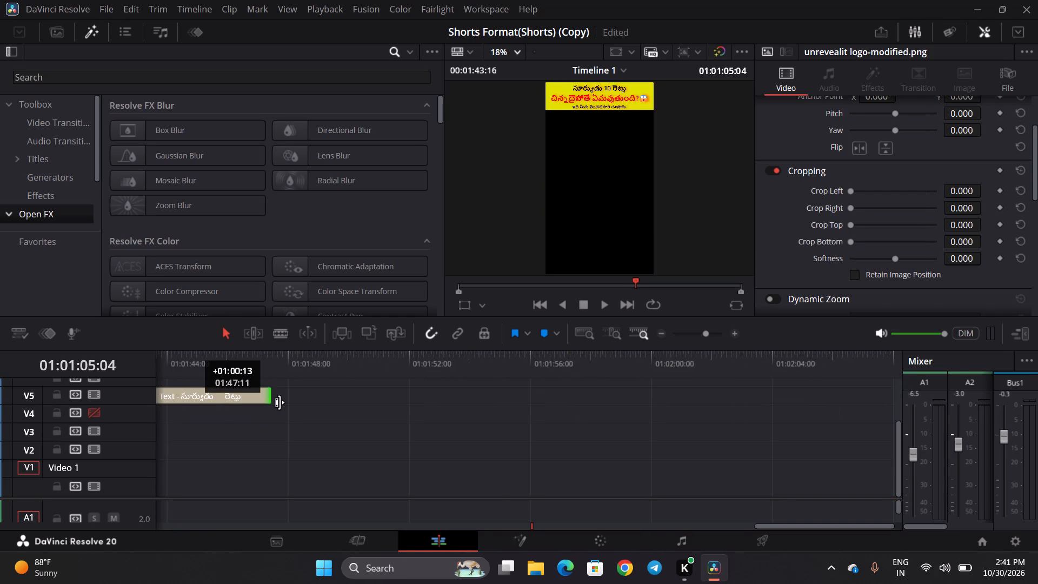
scroll(280, 402, "right", 1)
left_click_drag(663, 395, 571, 395)
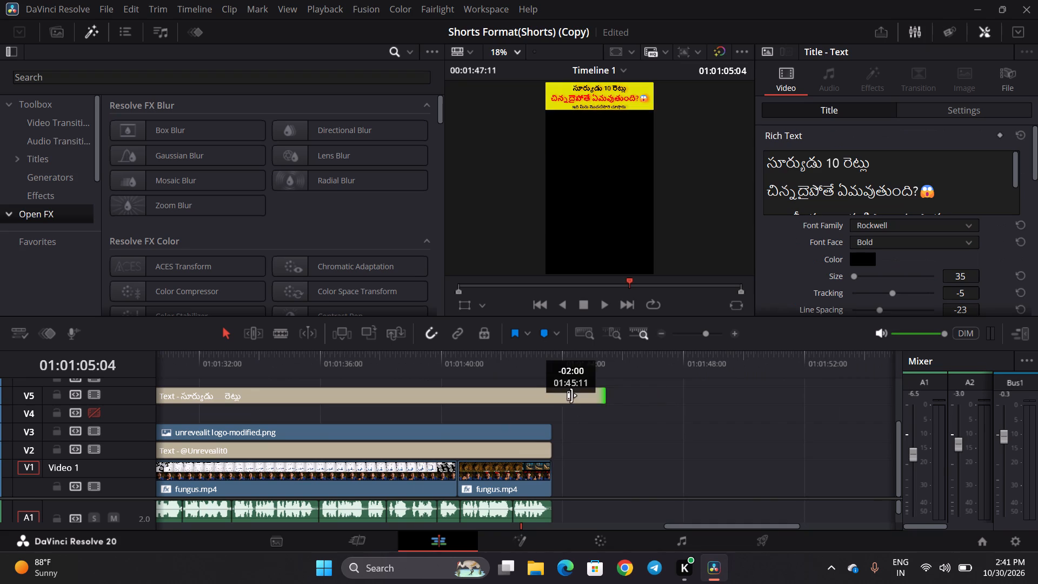
left_click_drag(571, 395, 553, 397)
scroll(421, 408, "right", 7)
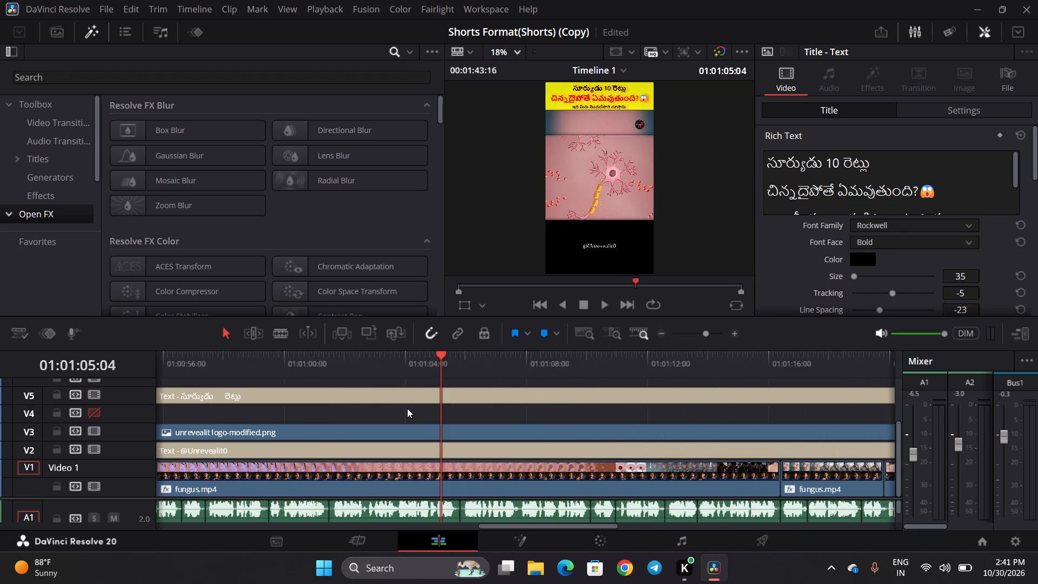
scroll(407, 408, "right", 2)
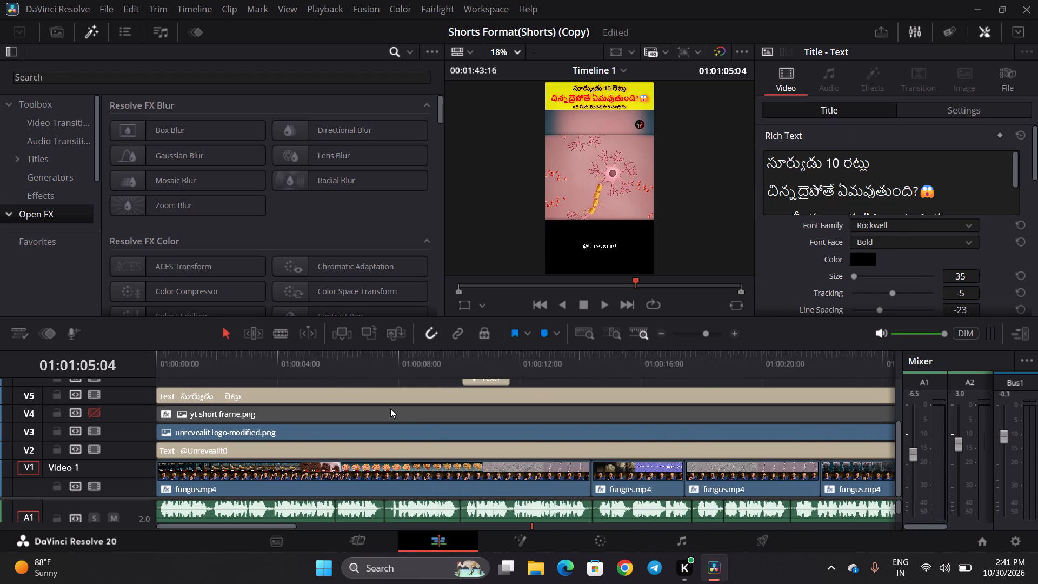
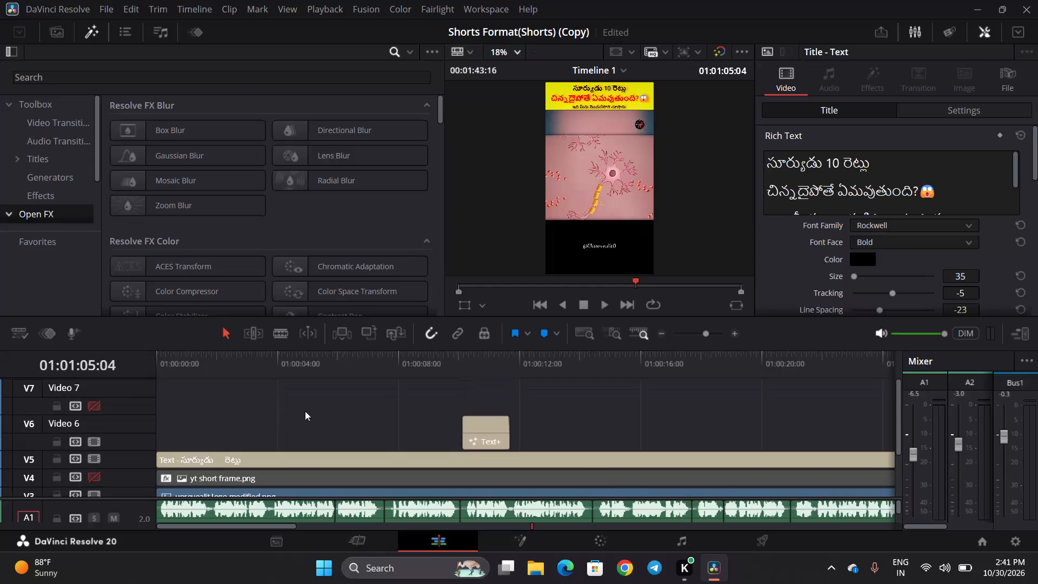
Delete the leftover RED DWARF Text+ title from V6.
left_click(480, 444)
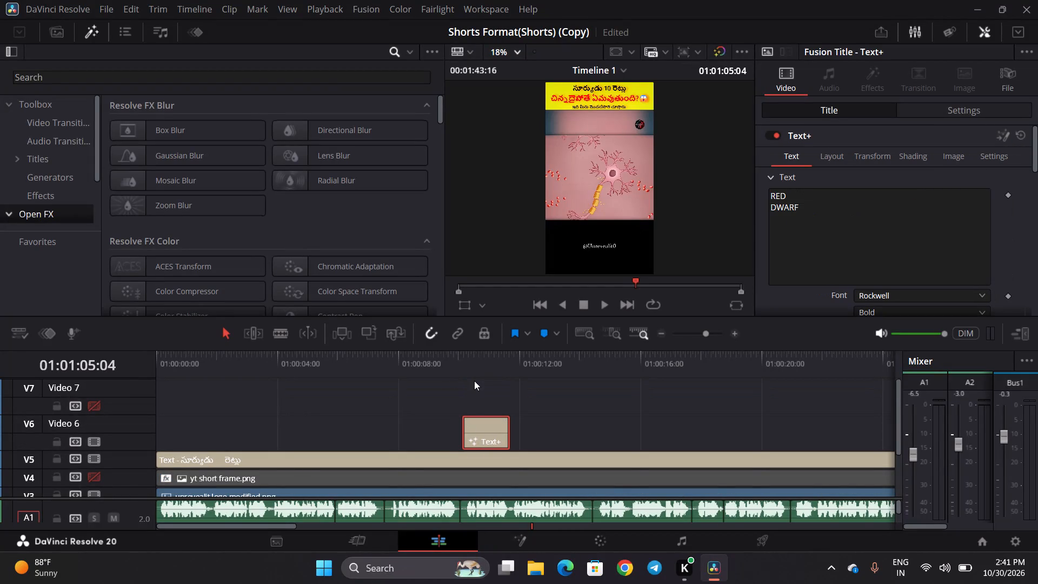
key("BackSpace")
Move the SUBSCRIBE Fade On title on V6 by +56:07, near the footage end at about 01:01:40:13, and play back the ending.
scroll(396, 412, "left", 3)
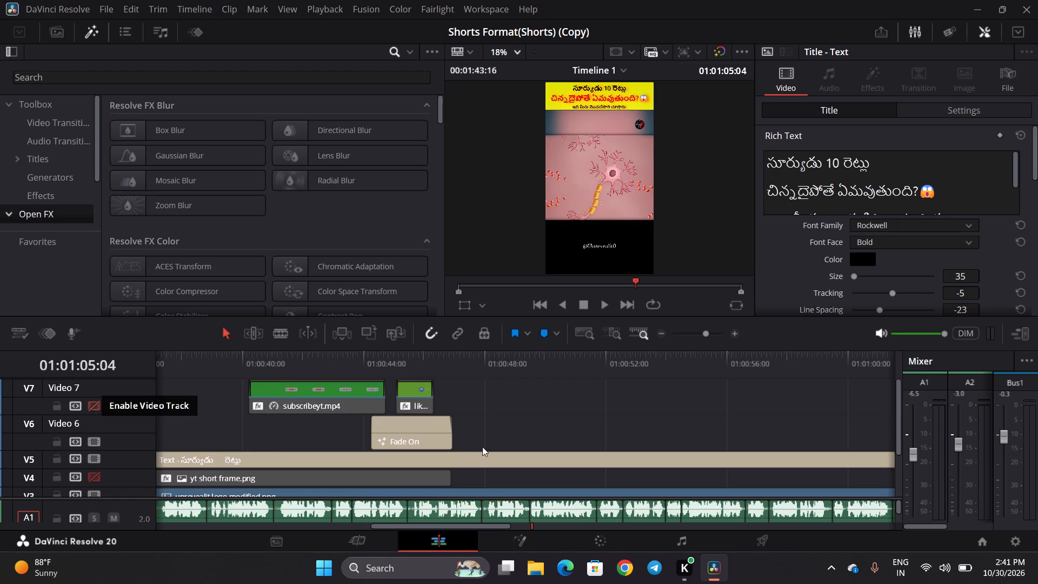
left_click(399, 436)
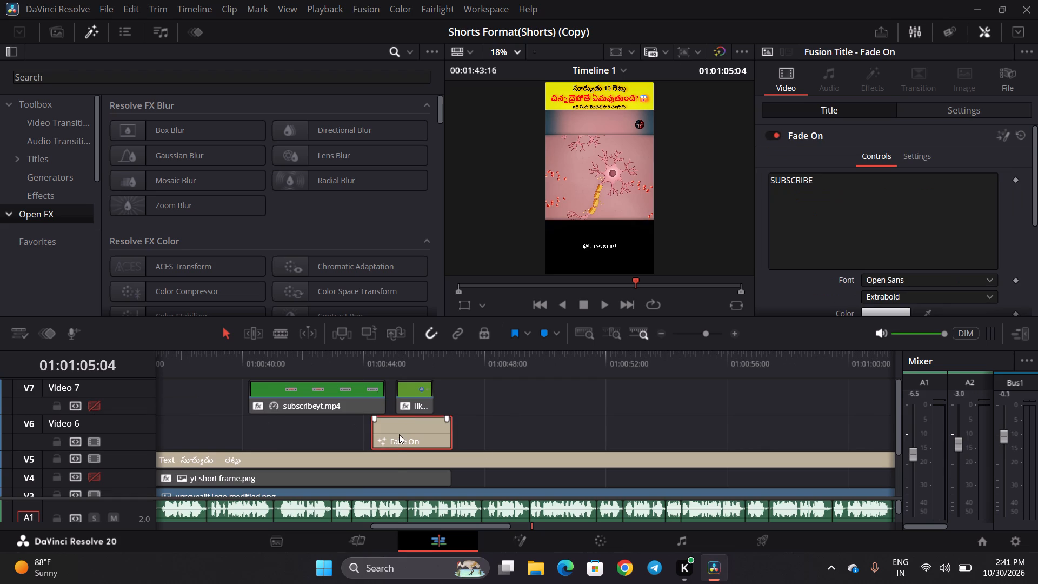
left_click(398, 369)
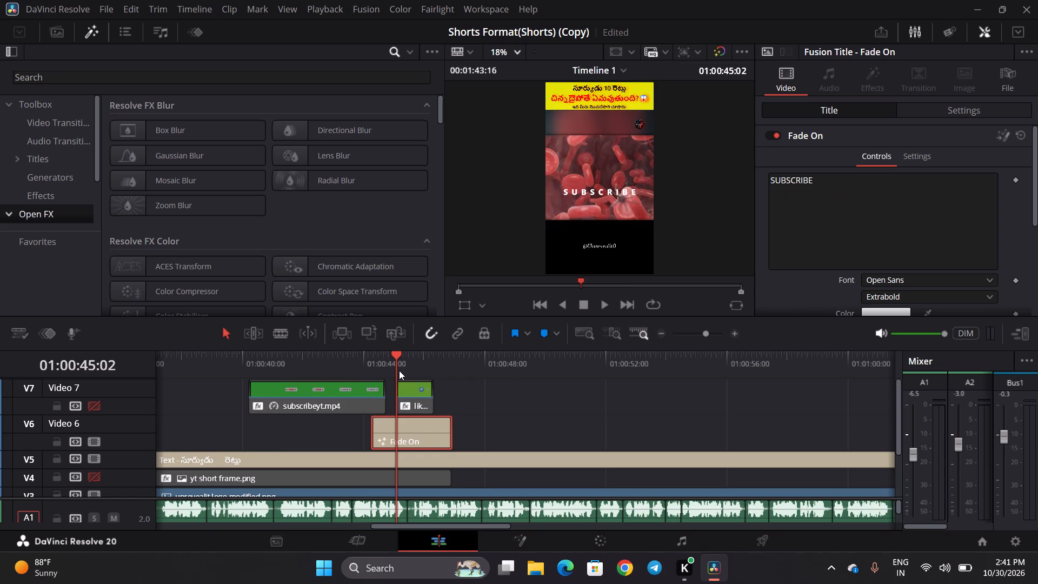
scroll(437, 456, "left", 1)
left_click_drag(290, 428, 909, 434)
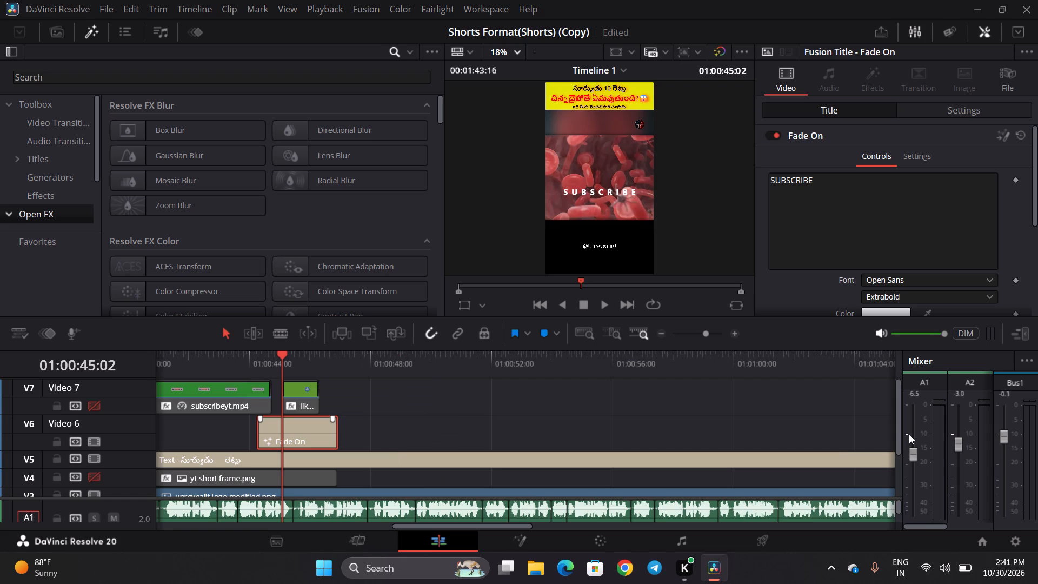
left_click_drag(909, 434, 795, 429)
left_click(759, 368)
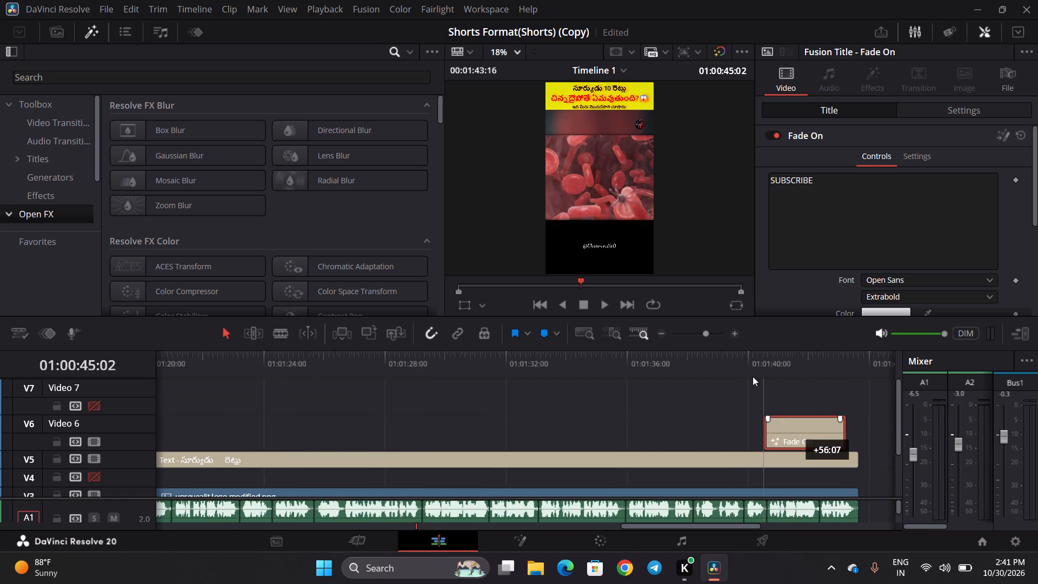
key("space")
key("space")
key("space")
key("space")
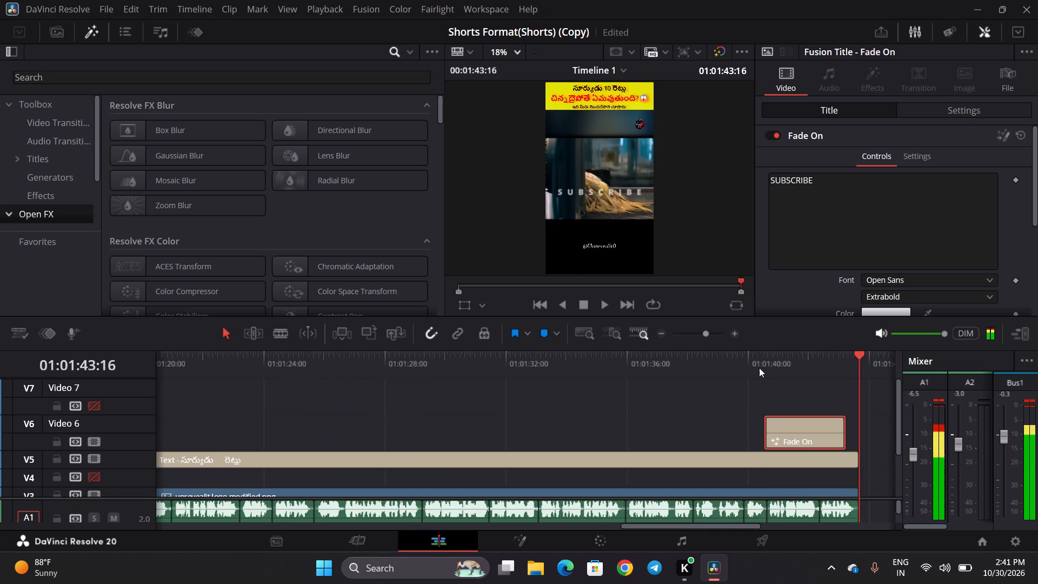
Locate the subscribeyt.mp4 overlay on V7 around 01:00:40:00.
scroll(684, 393, "right", 3)
scroll(759, 368, "right", 1)
scroll(528, 397, "right", 1)
scroll(439, 407, "right", 5)
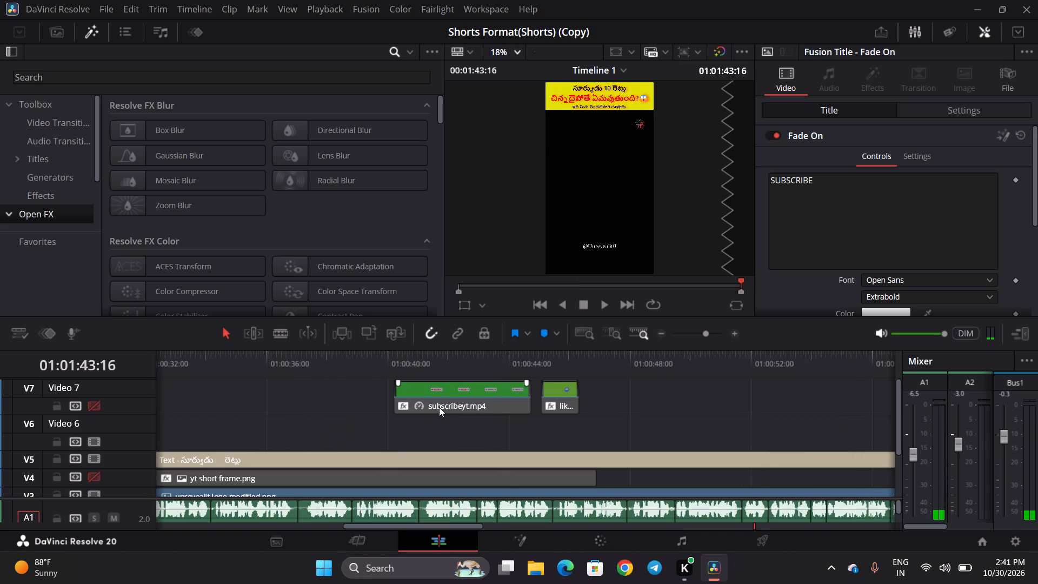